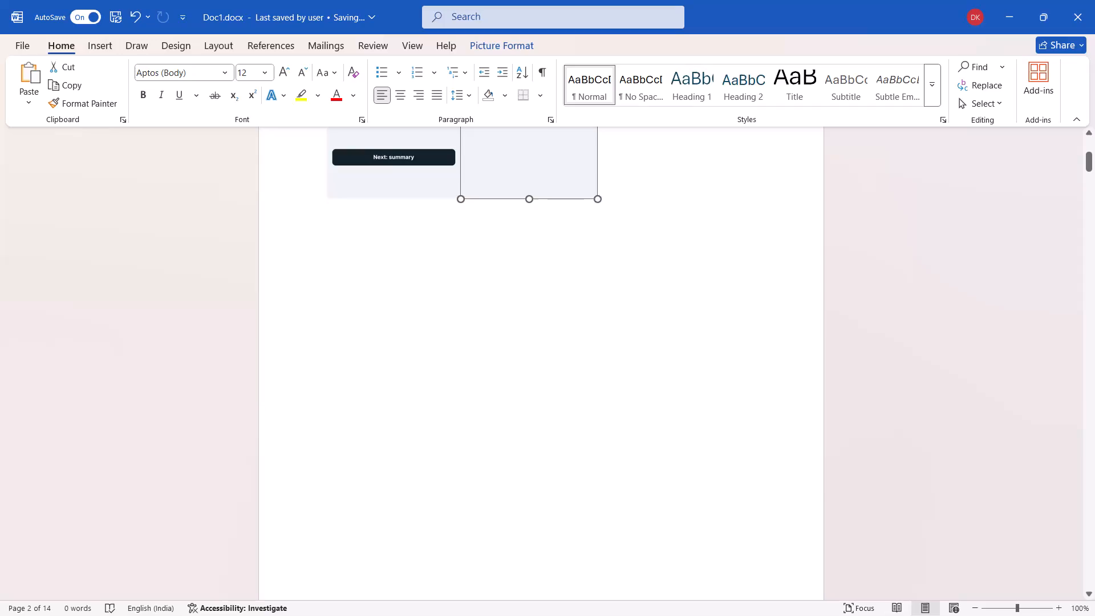
Enlarge the second "A user misses its slot" picture, with User 5 active, to match the height of the picture beside it.
{"action": "scroll", "coordinate": [506, 173], "scroll_direction": "up", "scroll_amount": 1}
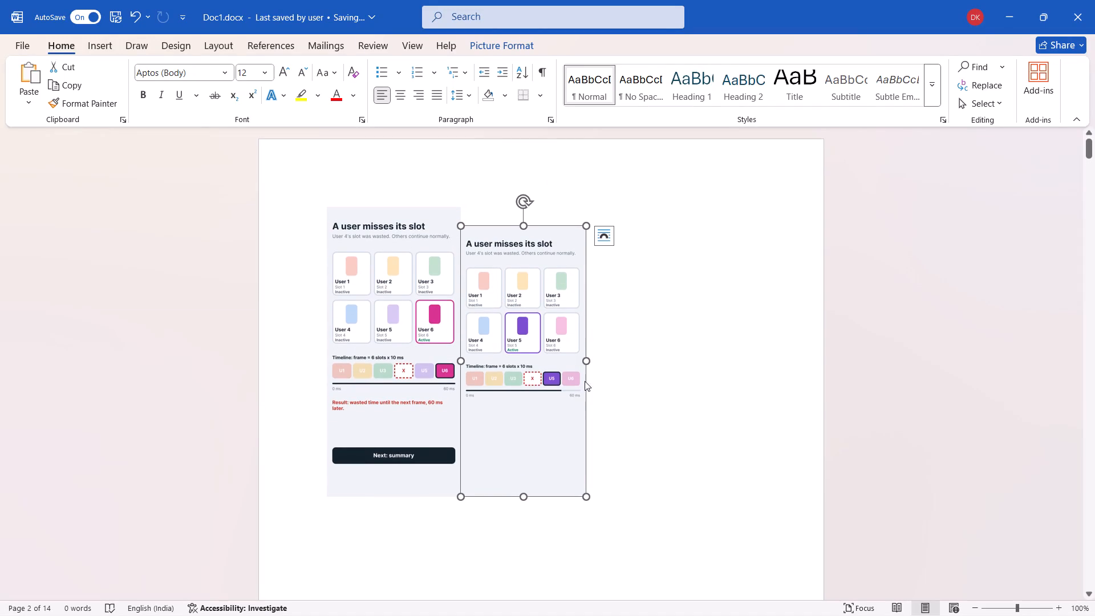
{"action": "left_click_drag", "start_coordinate": [584, 499], "coordinate": [592, 503]}
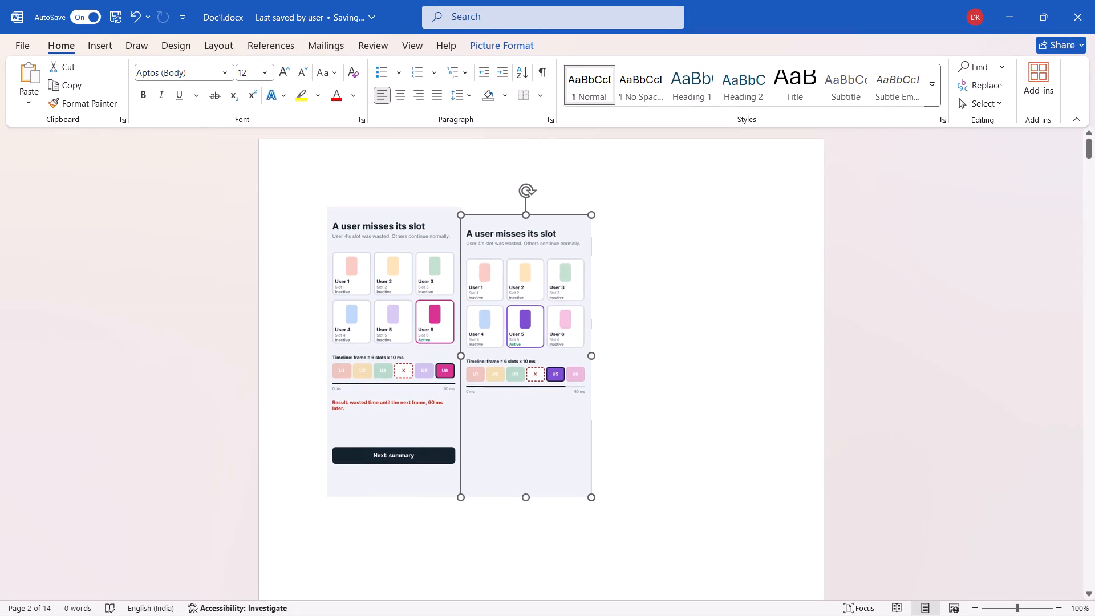
{"action": "left_click_drag", "start_coordinate": [592, 503], "coordinate": [594, 507]}
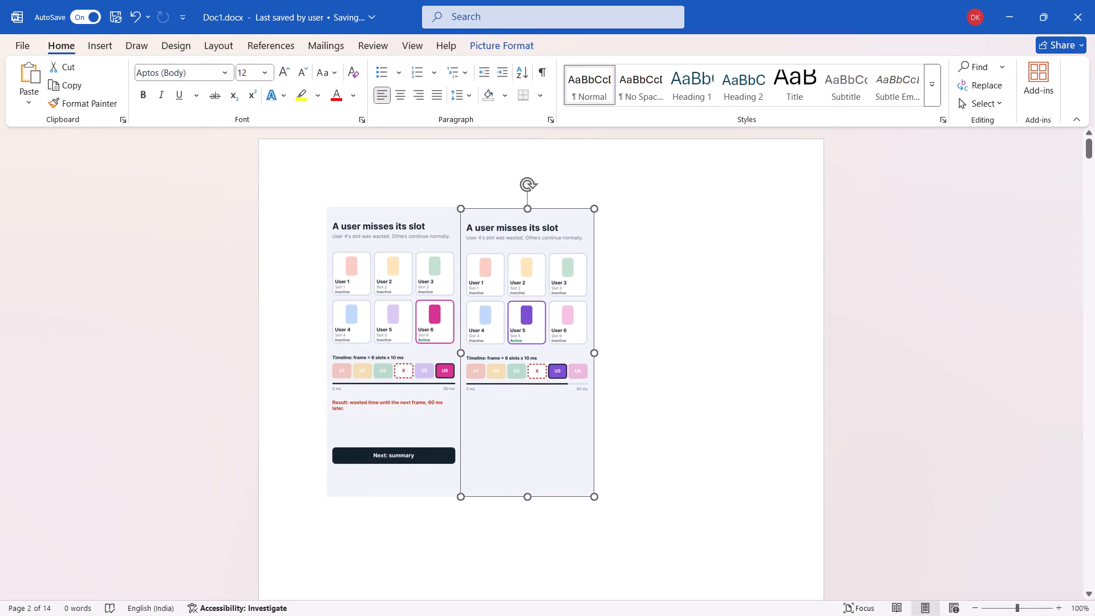
{"action": "left_click_drag", "start_coordinate": [594, 507], "coordinate": [593, 504]}
{"action": "left_click_drag", "start_coordinate": [593, 504], "coordinate": [593, 508]}
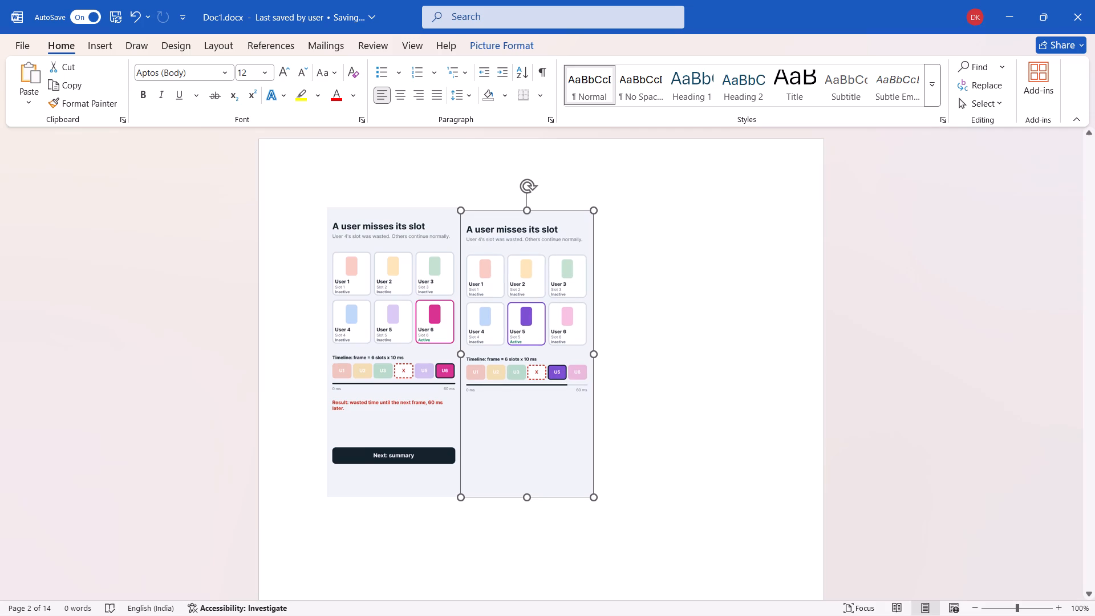
{"action": "left_click", "coordinate": [656, 479]}
{"action": "left_click", "coordinate": [504, 374]}
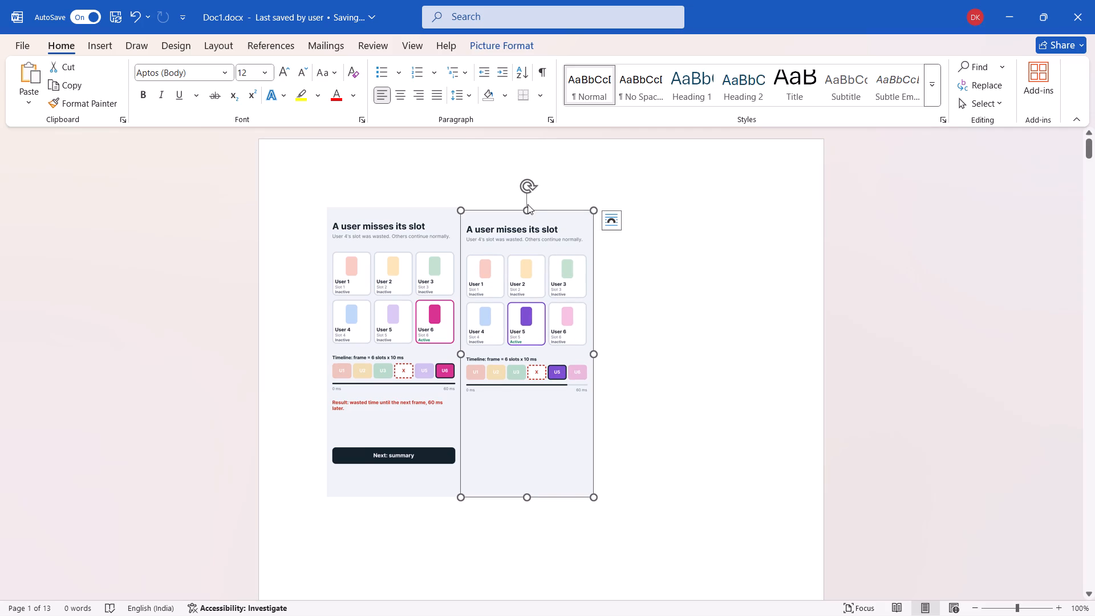
{"action": "left_click", "coordinate": [526, 208]}
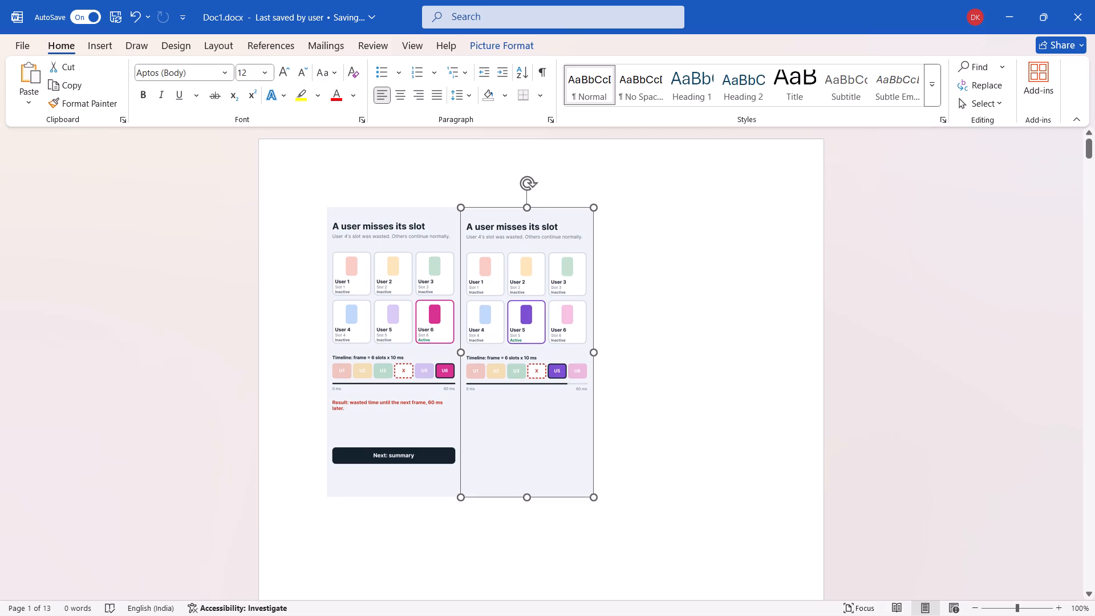
{"action": "left_click", "coordinate": [677, 291]}
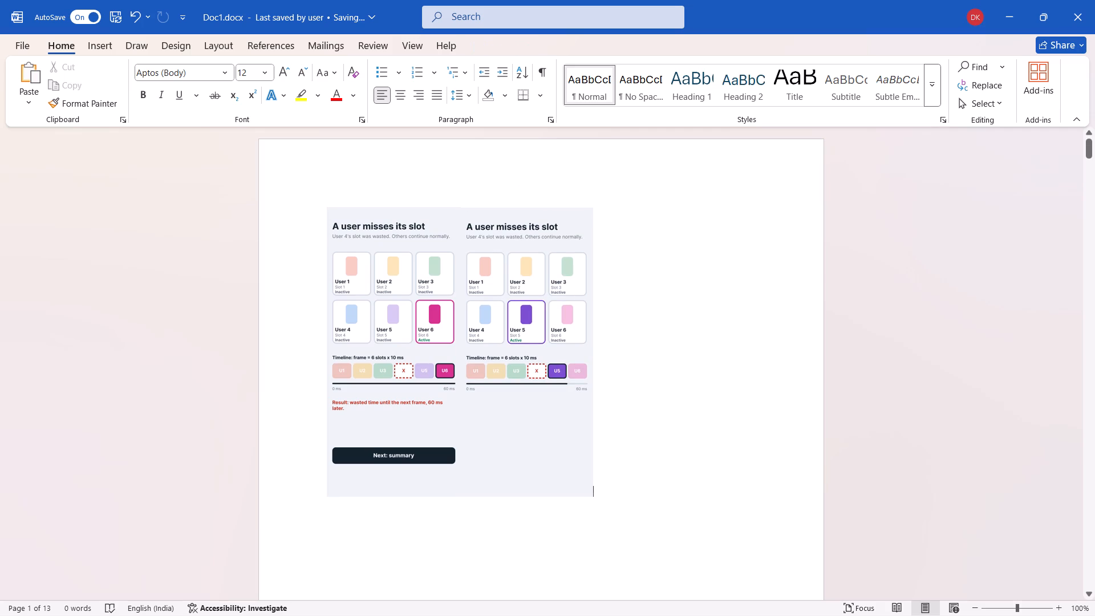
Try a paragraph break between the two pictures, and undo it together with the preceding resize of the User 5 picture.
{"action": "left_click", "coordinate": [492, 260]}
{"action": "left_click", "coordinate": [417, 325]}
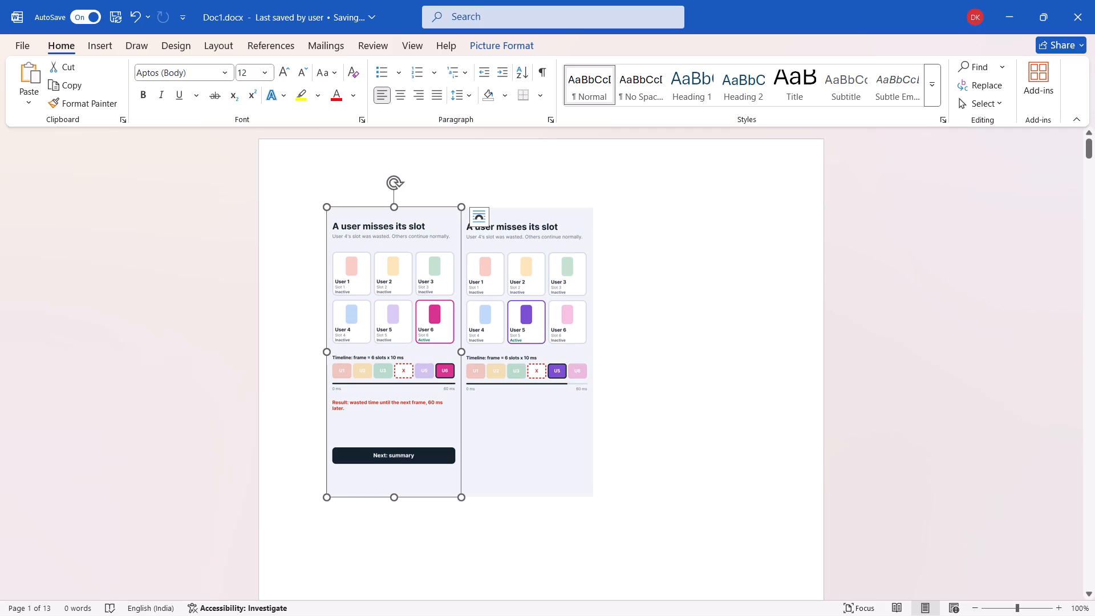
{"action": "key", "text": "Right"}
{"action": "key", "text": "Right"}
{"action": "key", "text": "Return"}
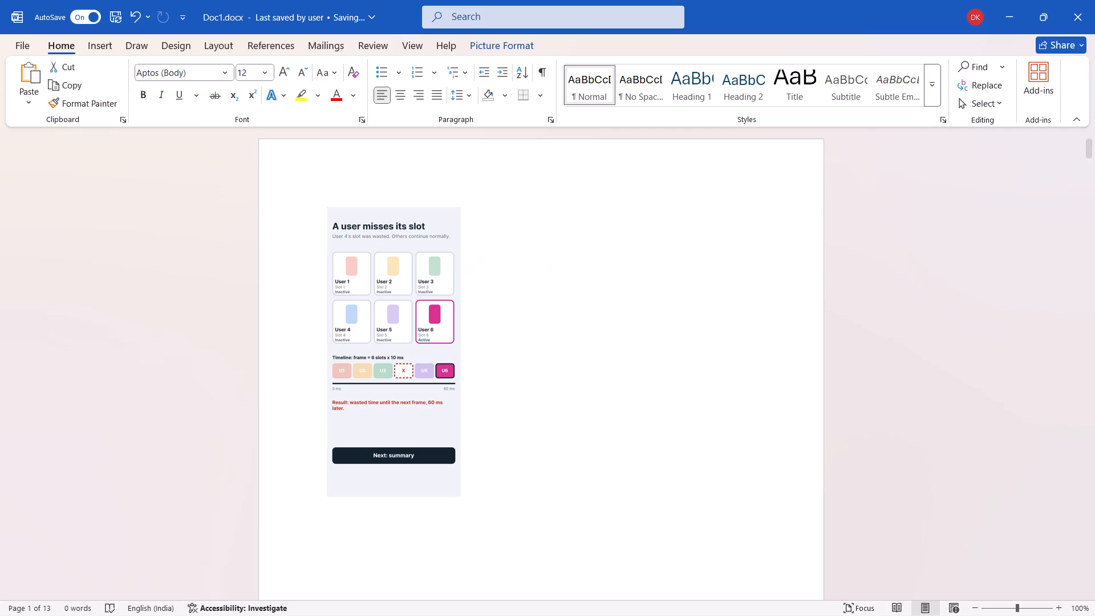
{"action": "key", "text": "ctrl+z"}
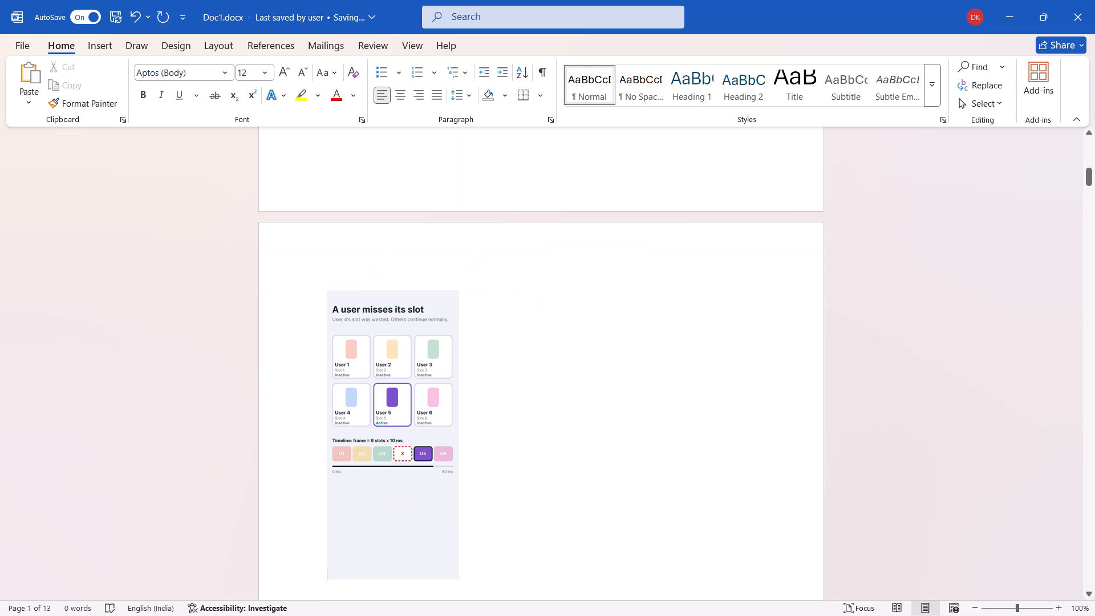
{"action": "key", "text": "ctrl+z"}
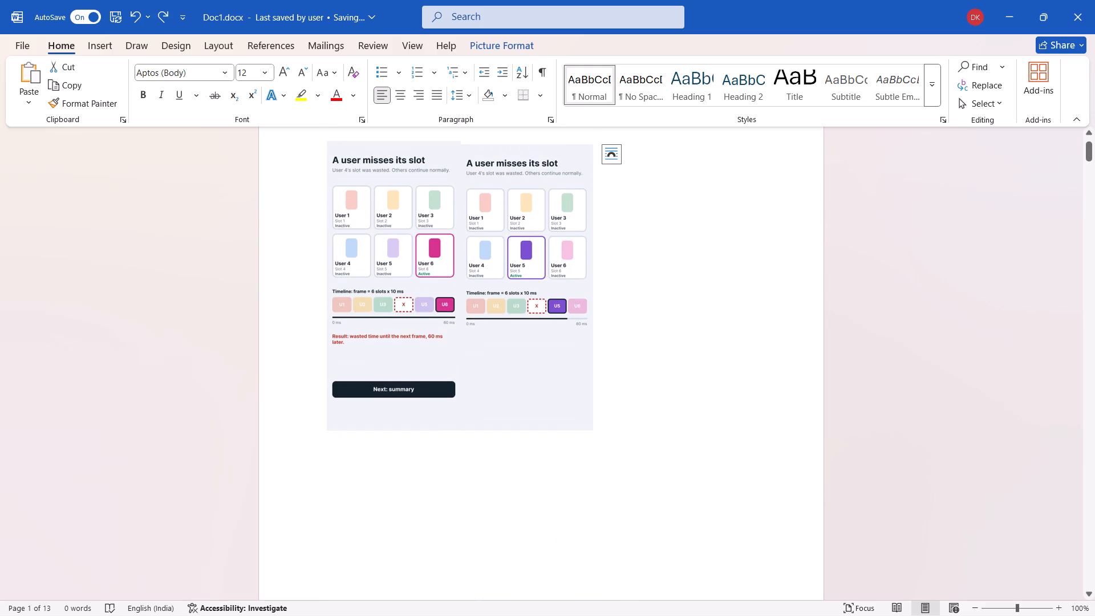
Stretch the User 5 picture upward so its top edge lines up with the first picture.
{"action": "left_click", "coordinate": [520, 306]}
{"action": "left_click", "coordinate": [638, 264]}
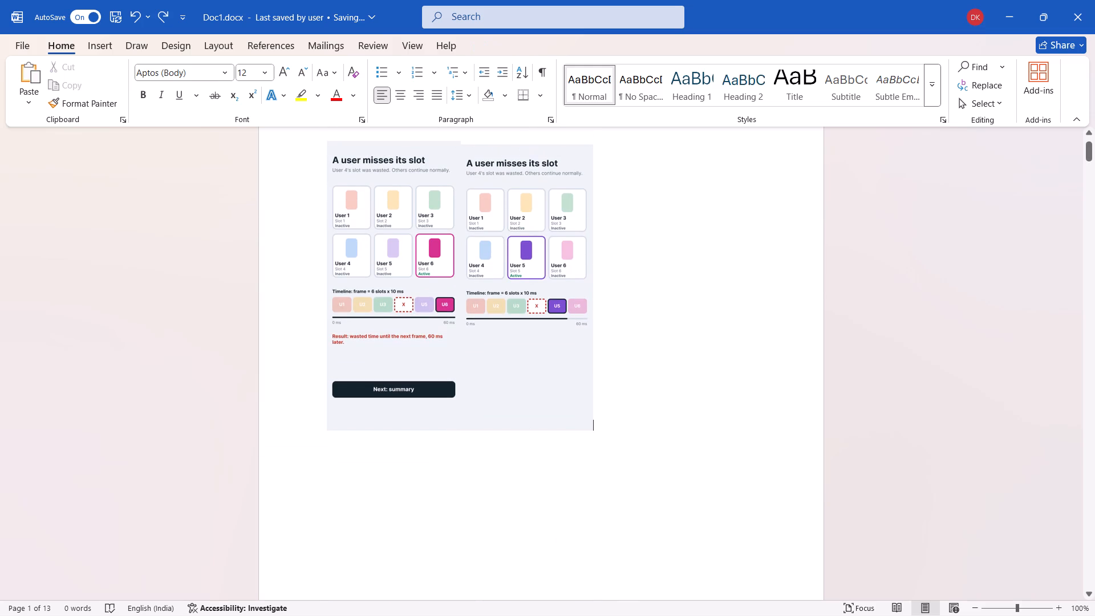
{"action": "left_click_drag", "start_coordinate": [567, 234], "coordinate": [566, 219]}
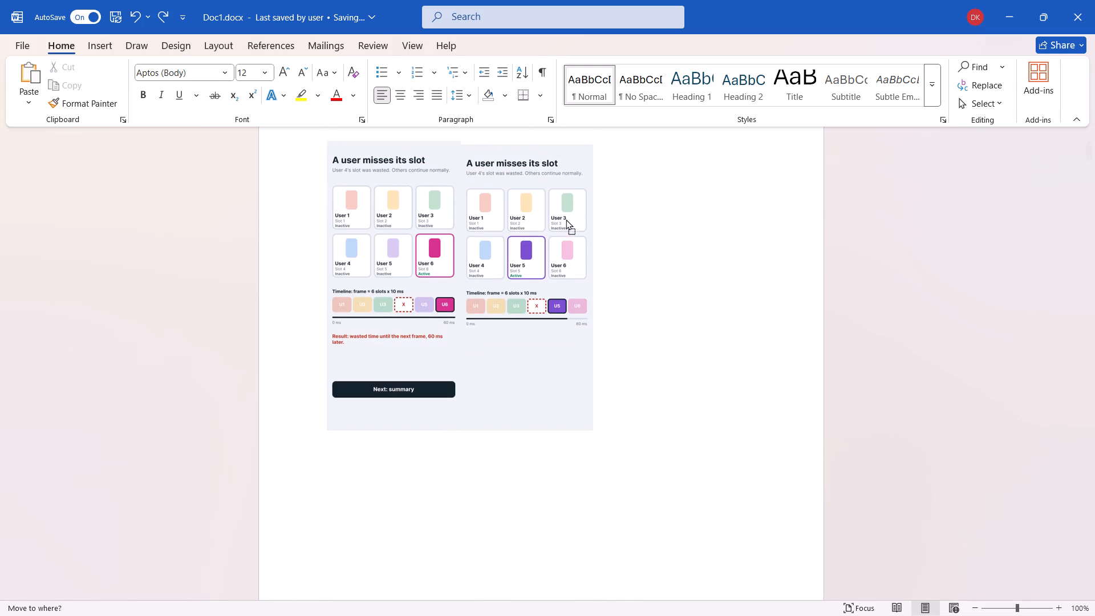
{"action": "left_click_drag", "start_coordinate": [566, 219], "coordinate": [546, 177]}
{"action": "left_click", "coordinate": [536, 168]}
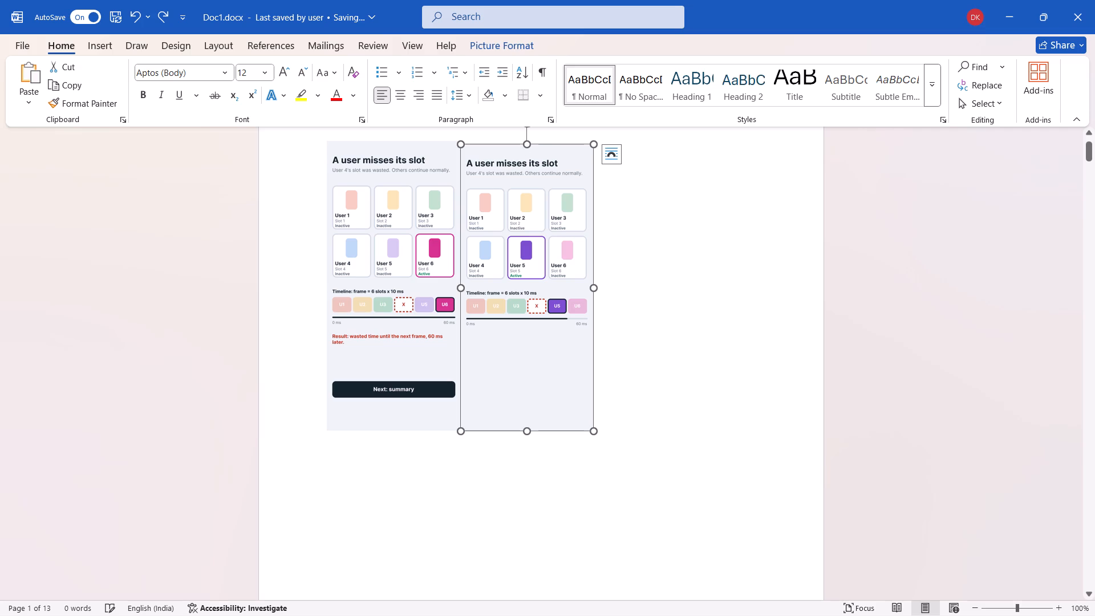
{"action": "left_click", "coordinate": [526, 142]}
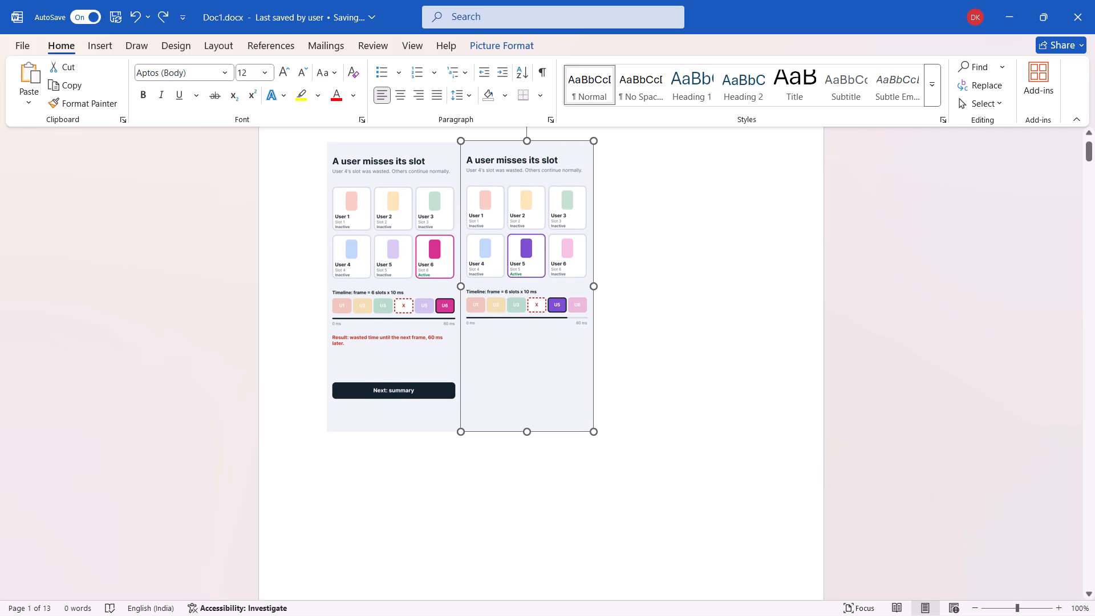
{"action": "left_click", "coordinate": [700, 184]}
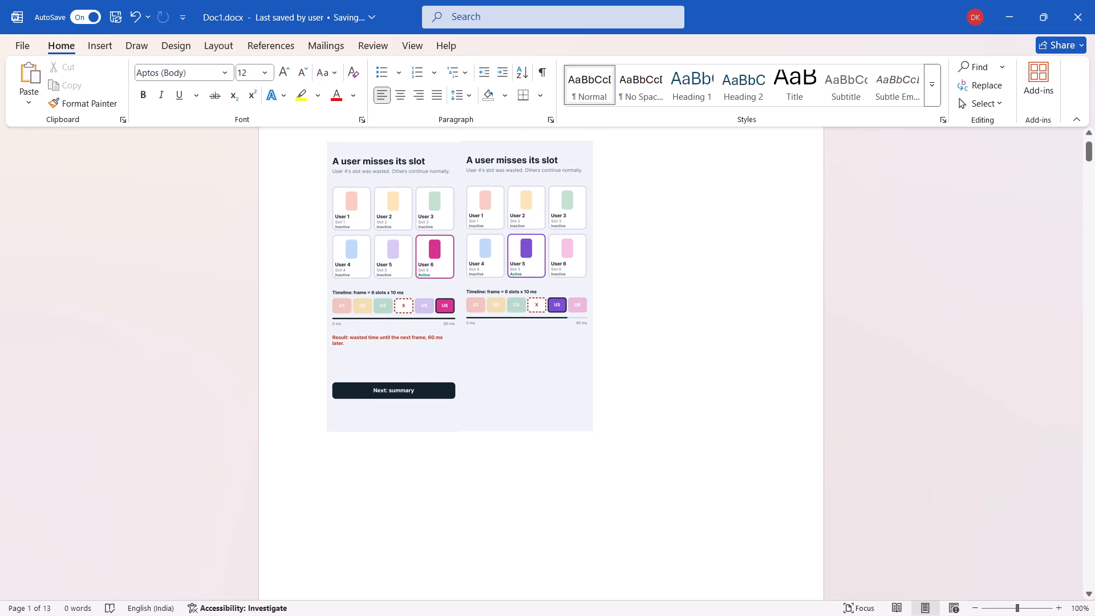
Stretch the first picture, with User 6 active, slightly upward so its top edge is level with the User 5 picture.
{"action": "left_click", "coordinate": [435, 218]}
{"action": "left_click", "coordinate": [397, 141]}
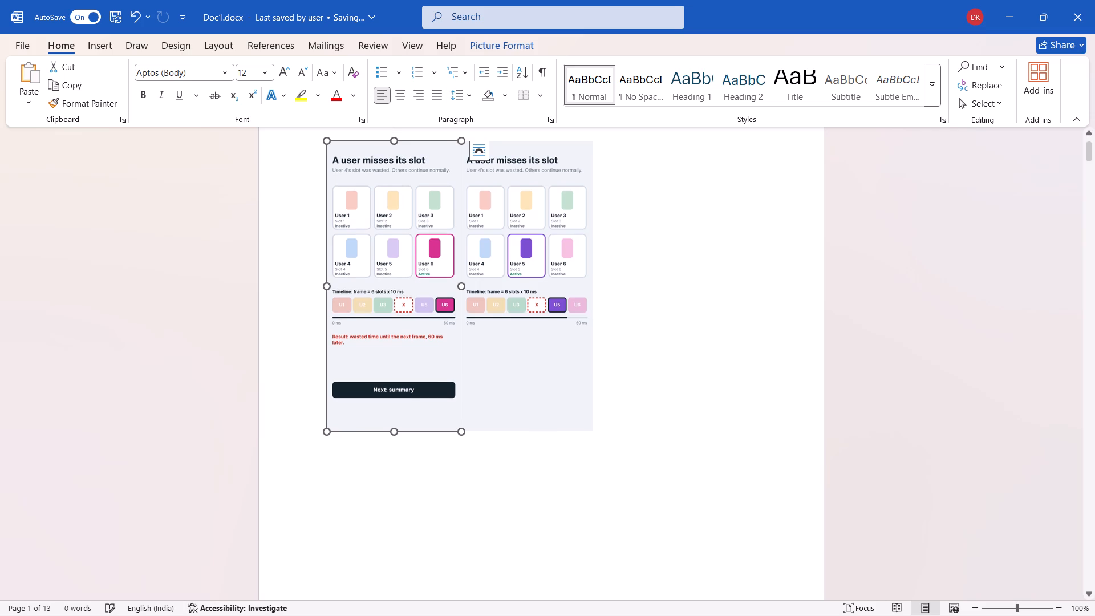
{"action": "left_click", "coordinate": [889, 299]}
Shrink the large picture with User 4 marked Missed until it fits beside the two pictures on the first page.
{"action": "scroll", "coordinate": [561, 380], "scroll_direction": "down", "scroll_amount": 2}
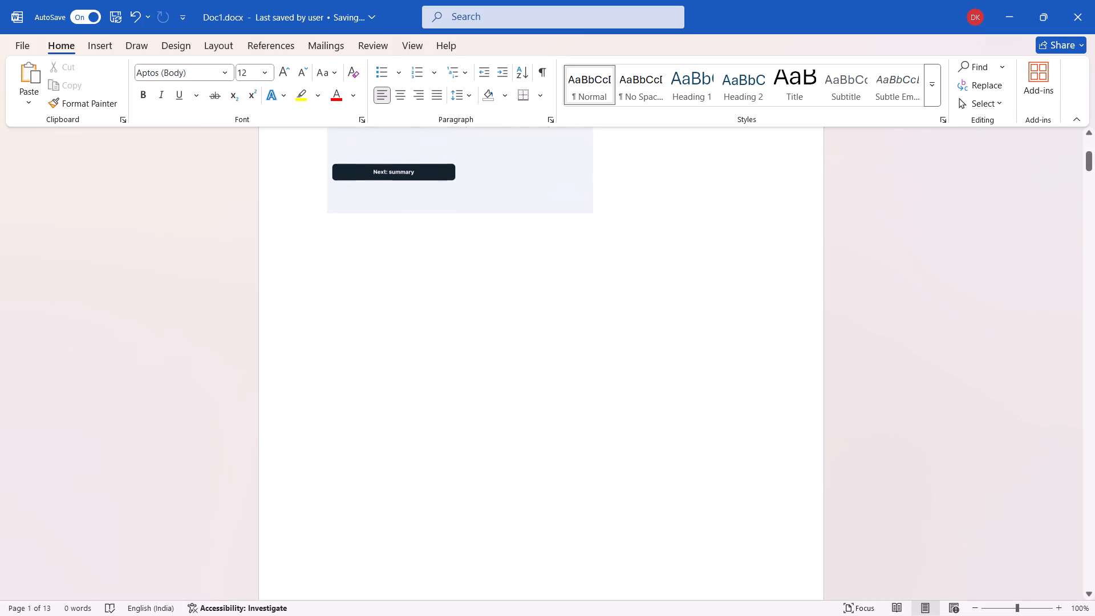
{"action": "scroll", "coordinate": [561, 380], "scroll_direction": "down", "scroll_amount": 1}
{"action": "left_click", "coordinate": [561, 380]}
{"action": "scroll", "coordinate": [561, 380], "scroll_direction": "down", "scroll_amount": 1}
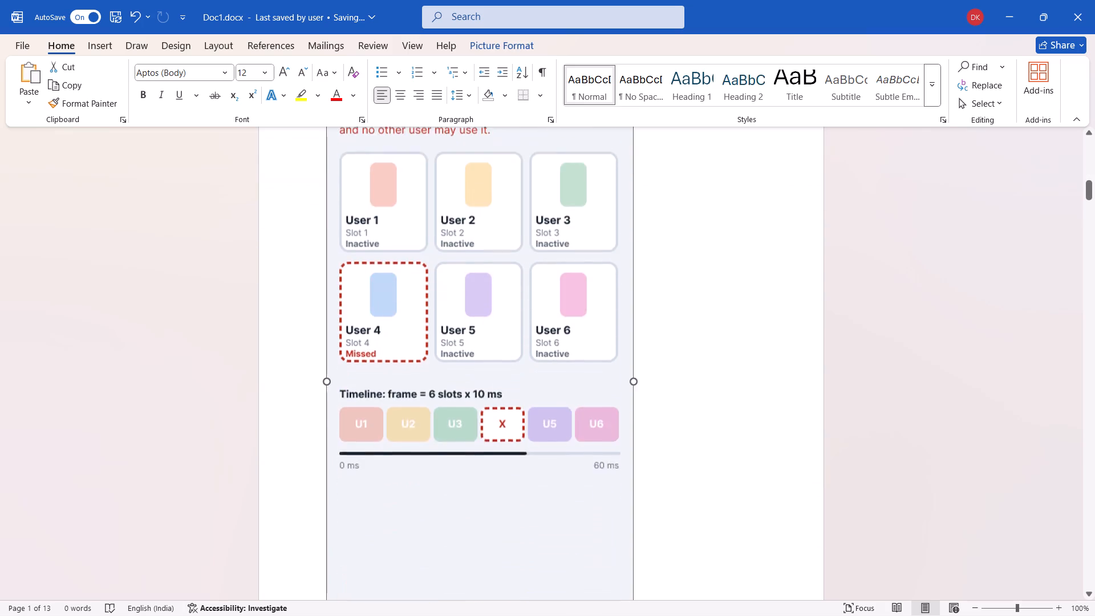
{"action": "scroll", "coordinate": [561, 380], "scroll_direction": "down", "scroll_amount": 2}
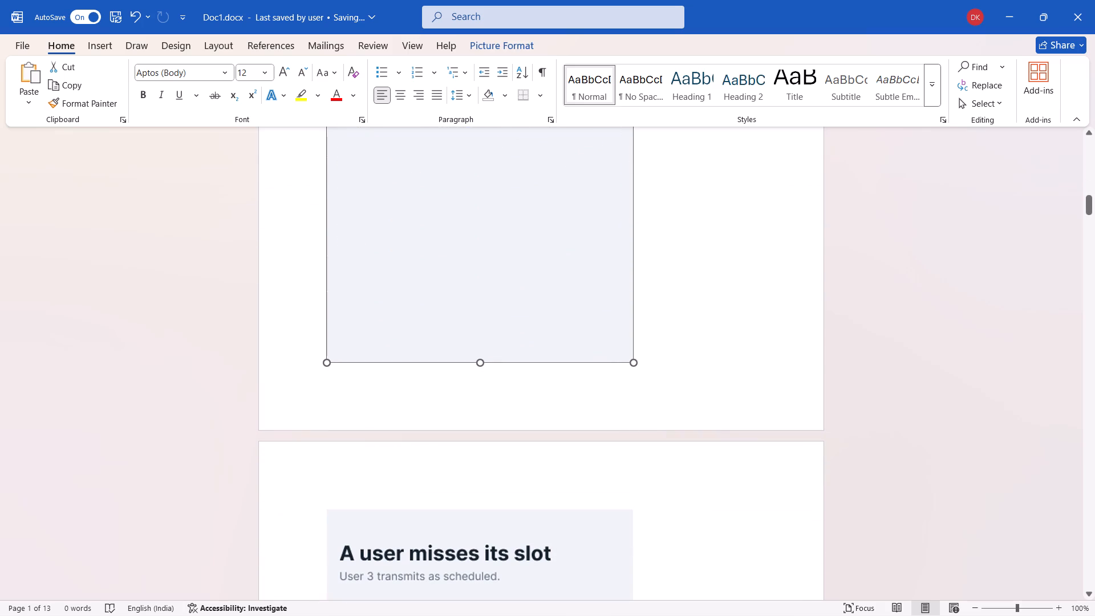
{"action": "left_click_drag", "start_coordinate": [637, 363], "coordinate": [409, 121]}
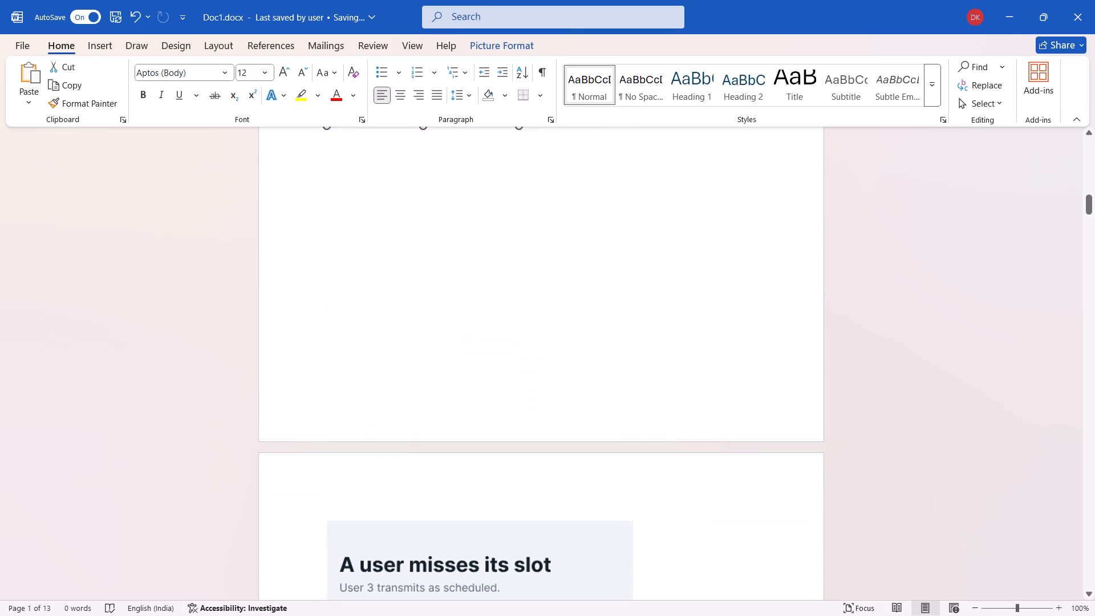
{"action": "left_click_drag", "start_coordinate": [409, 121], "coordinate": [399, 113]}
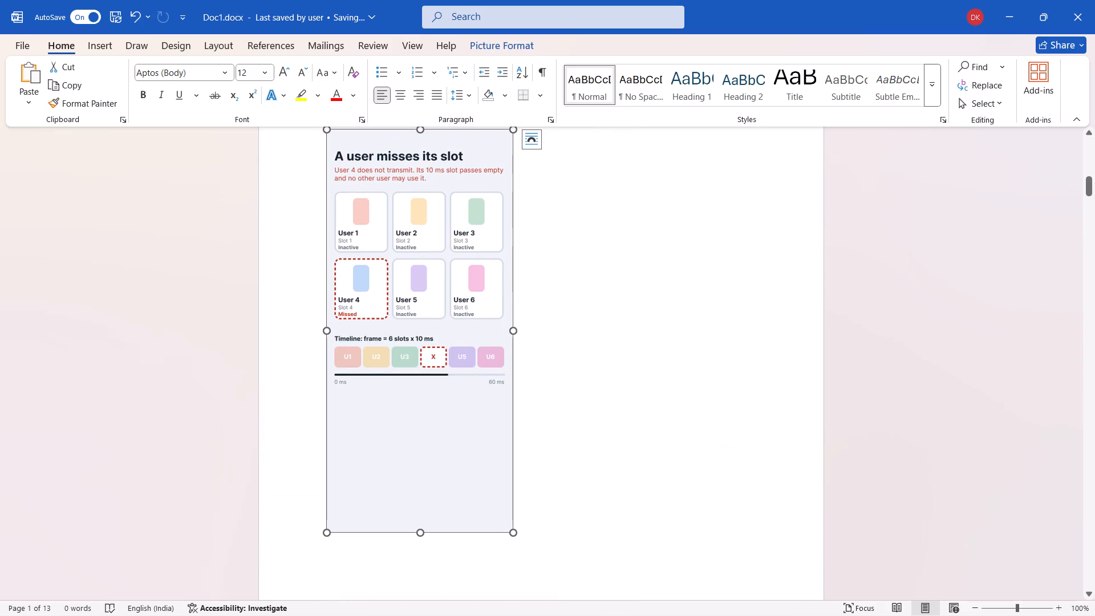
{"action": "left_click_drag", "start_coordinate": [514, 532], "coordinate": [378, 238]}
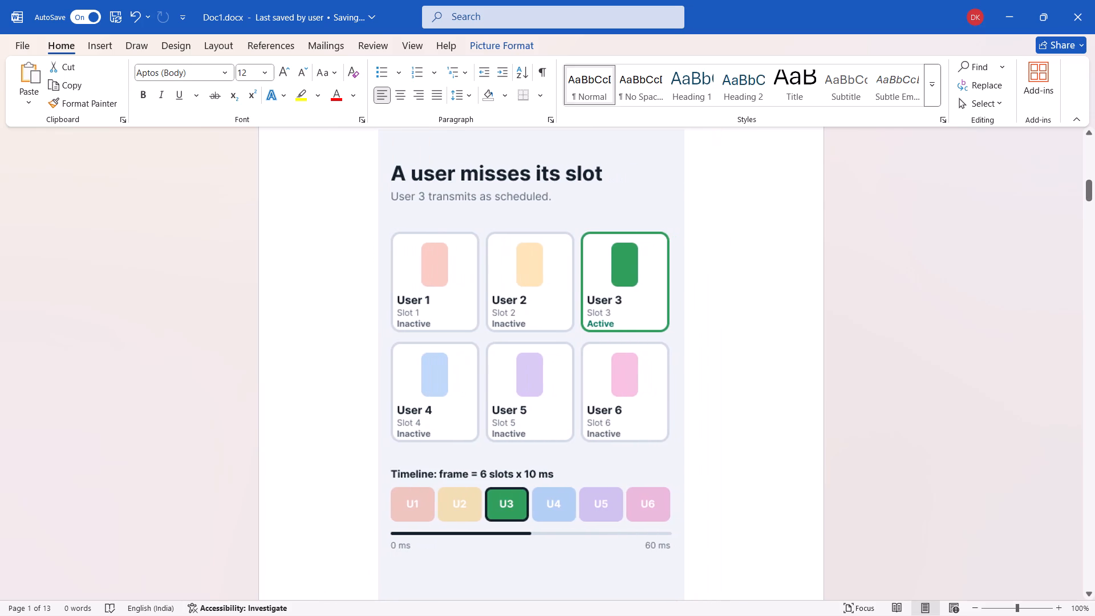
{"action": "left_click_drag", "start_coordinate": [378, 238], "coordinate": [449, 340]}
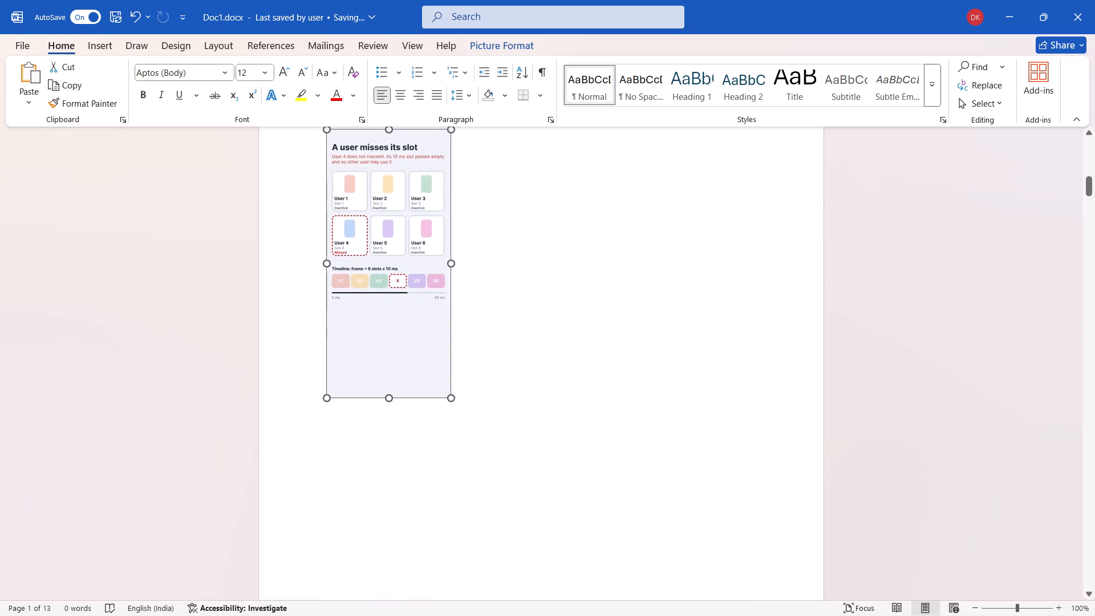
{"action": "left_click_drag", "start_coordinate": [449, 340], "coordinate": [440, 332]}
{"action": "scroll", "coordinate": [440, 332], "scroll_direction": "up", "scroll_amount": 1}
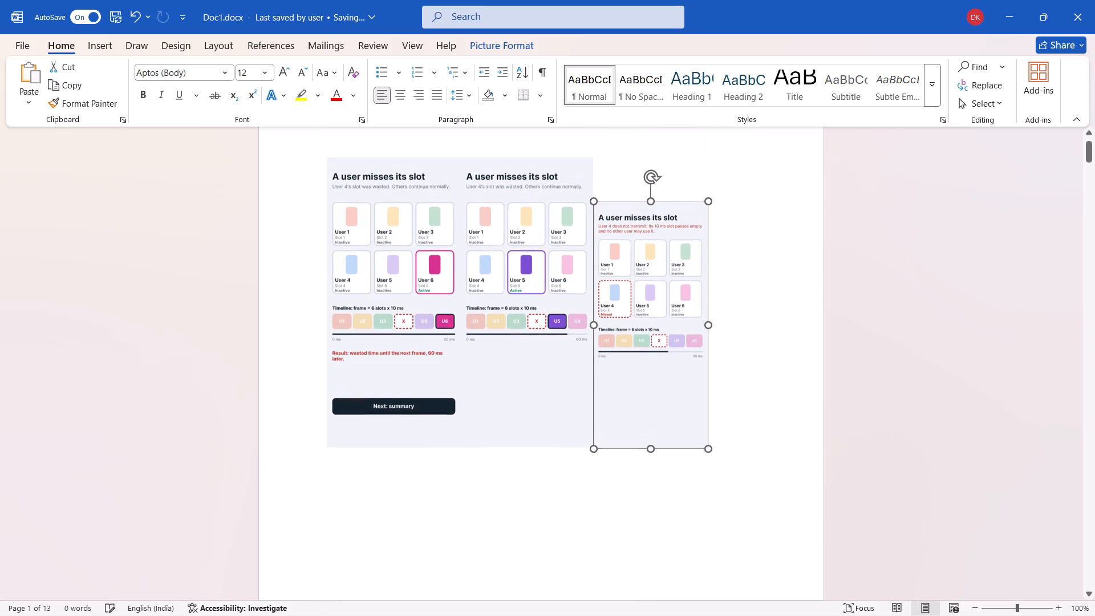
{"action": "scroll", "coordinate": [440, 332], "scroll_direction": "up", "scroll_amount": 1}
Stretch the User 4 Missed picture to the height of its neighbours and widen it toward the page margin.
{"action": "left_click", "coordinate": [696, 317]}
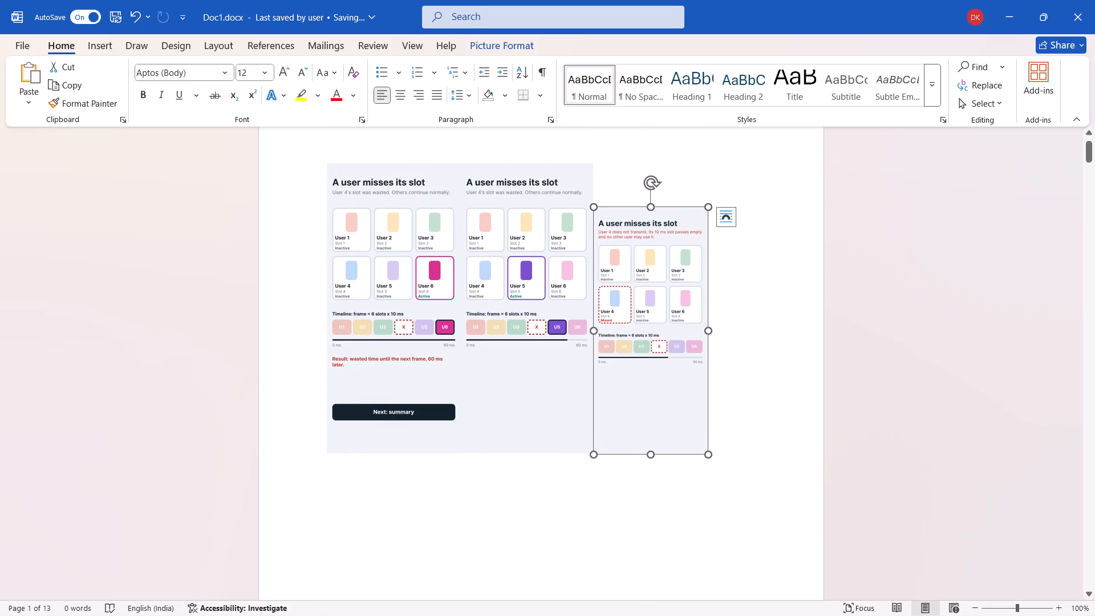
{"action": "left_click_drag", "start_coordinate": [653, 456], "coordinate": [654, 470]}
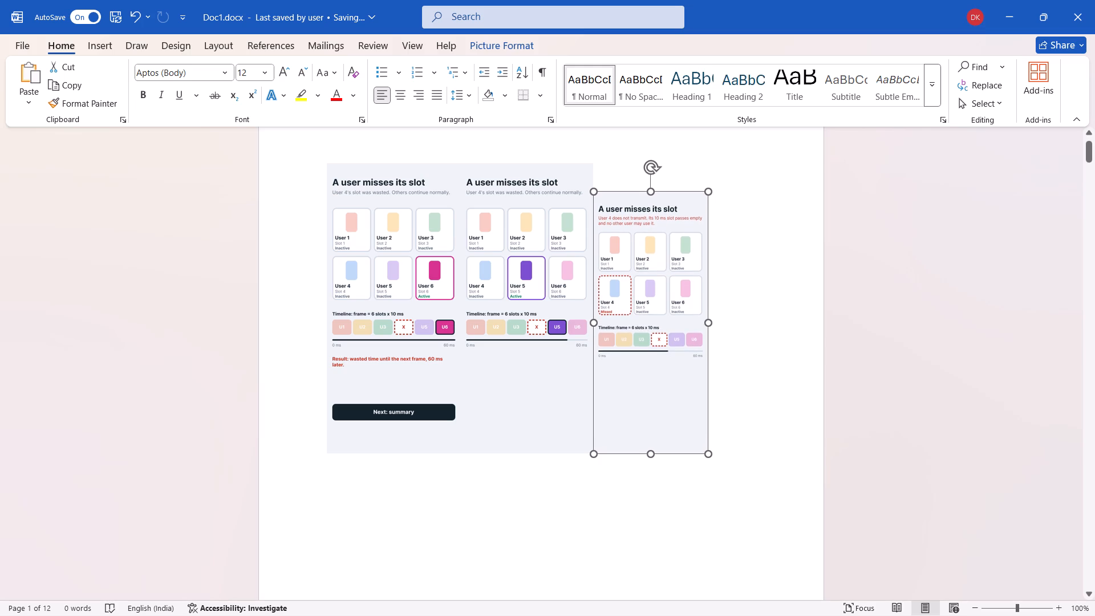
{"action": "left_click_drag", "start_coordinate": [654, 470], "coordinate": [660, 496]}
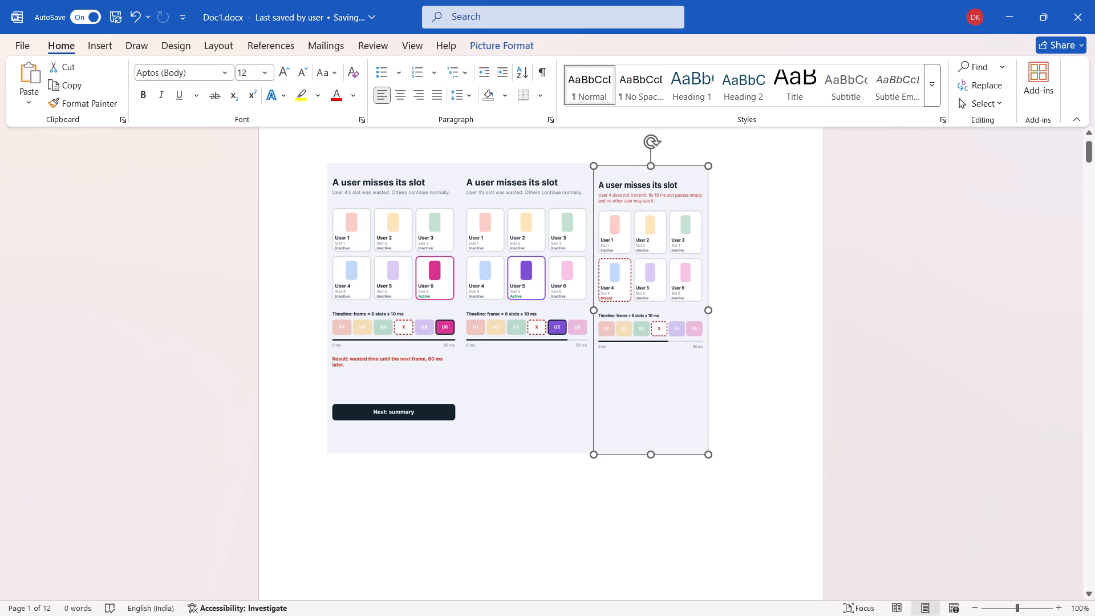
{"action": "left_click_drag", "start_coordinate": [660, 496], "coordinate": [661, 497]}
{"action": "left_click_drag", "start_coordinate": [711, 310], "coordinate": [748, 306]}
Widen the middle picture, with User 5 active, slightly while keeping all three pictures in one row.
{"action": "left_click", "coordinate": [540, 302]}
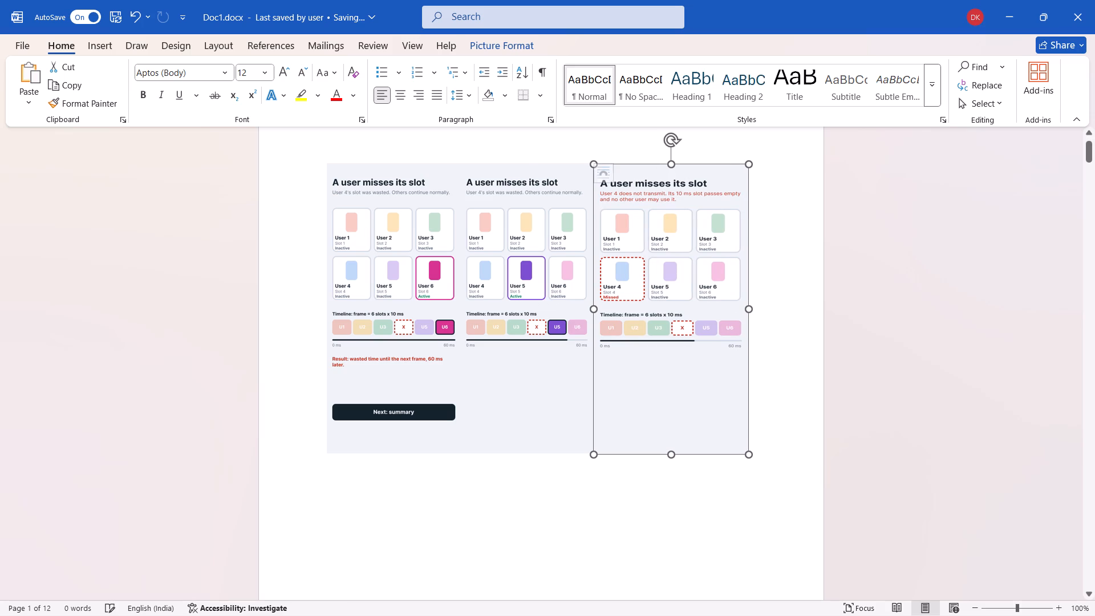
{"action": "left_click_drag", "start_coordinate": [593, 309], "coordinate": [596, 309]}
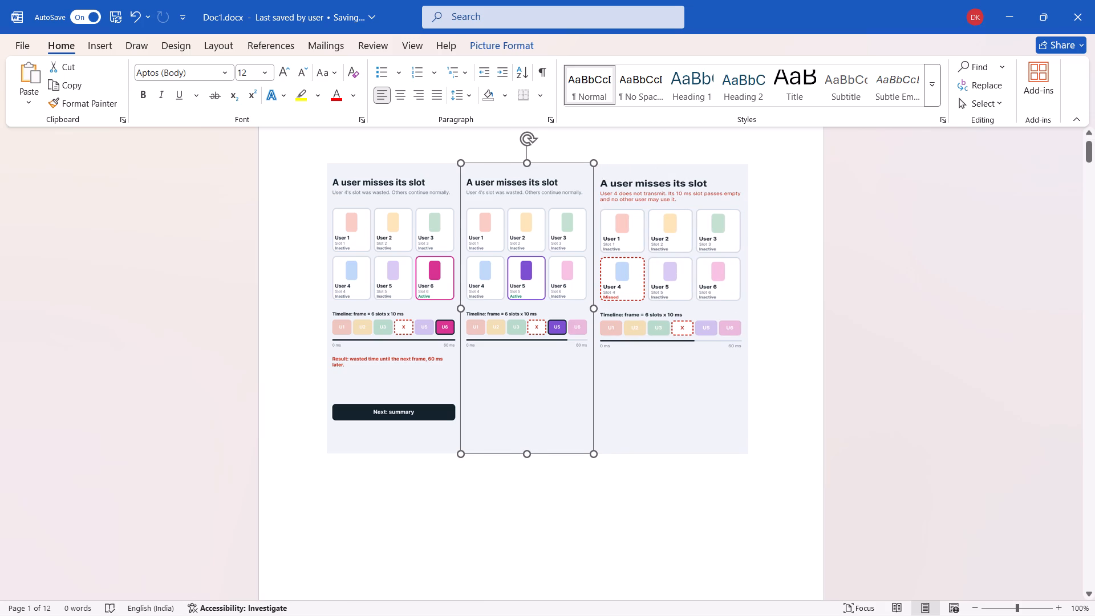
{"action": "left_click_drag", "start_coordinate": [596, 309], "coordinate": [599, 309]}
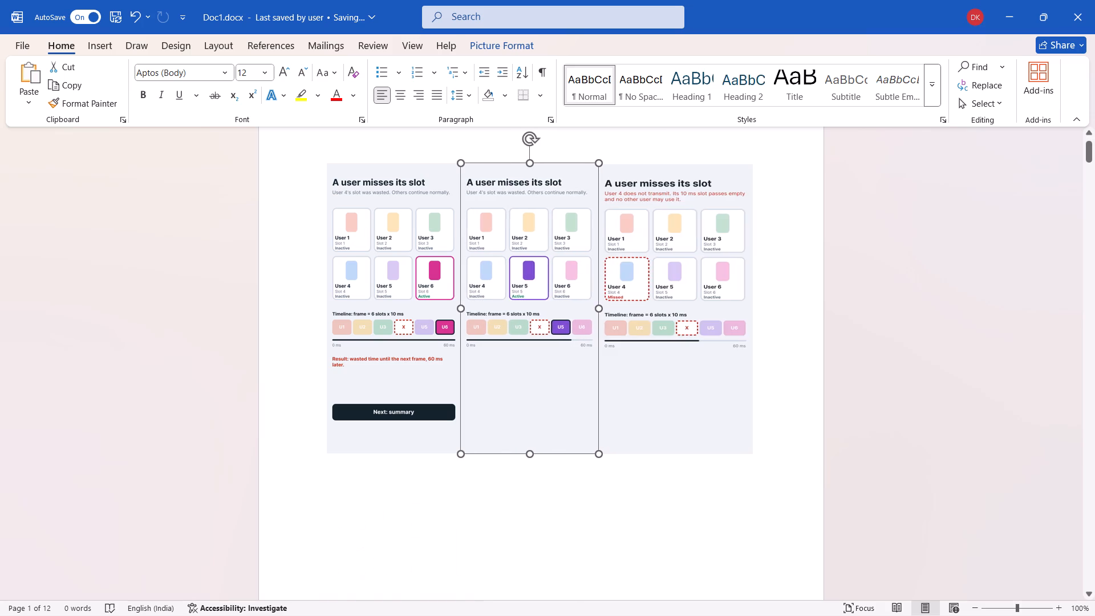
{"action": "left_click_drag", "start_coordinate": [599, 309], "coordinate": [601, 309]}
{"action": "left_click", "coordinate": [577, 483]}
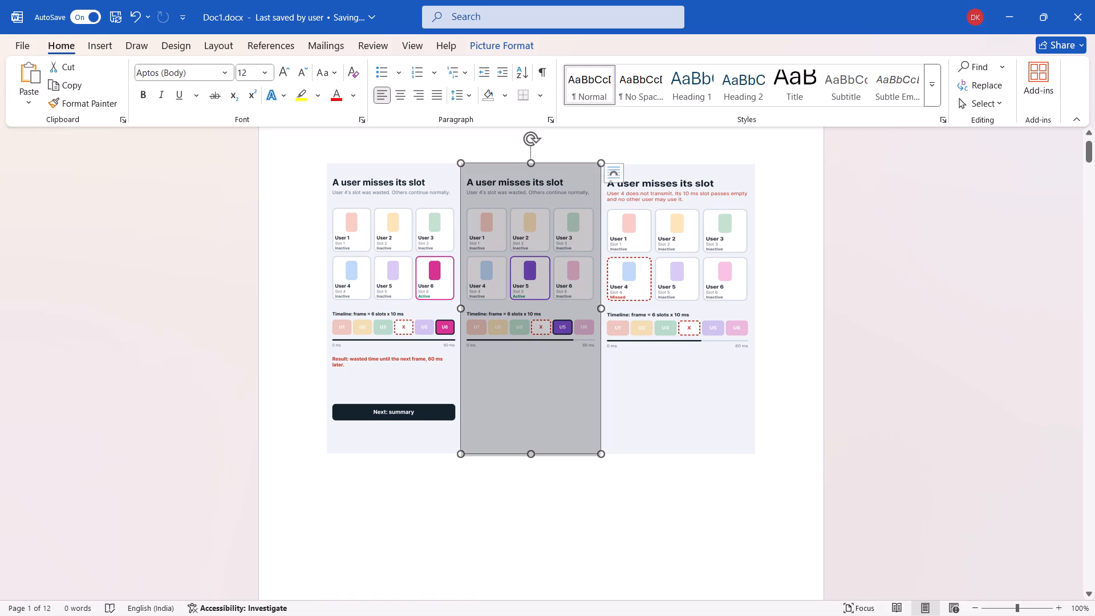
Widen the first picture, with User 6 active, slightly so its width matches the middle User 5 picture.
{"action": "left_click", "coordinate": [361, 493]}
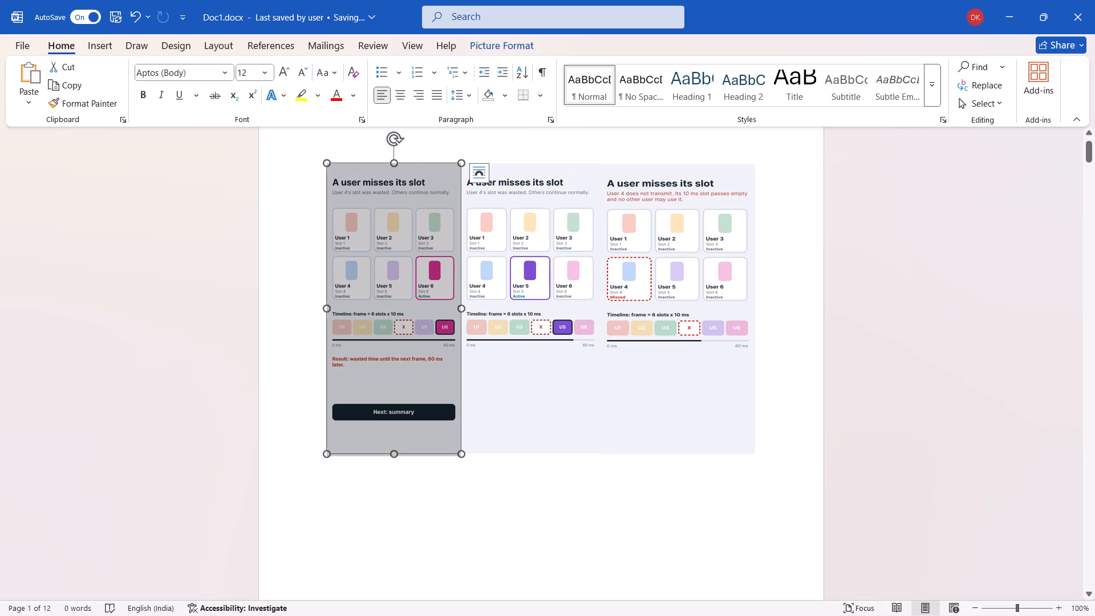
{"action": "left_click_drag", "start_coordinate": [327, 312], "coordinate": [320, 311]}
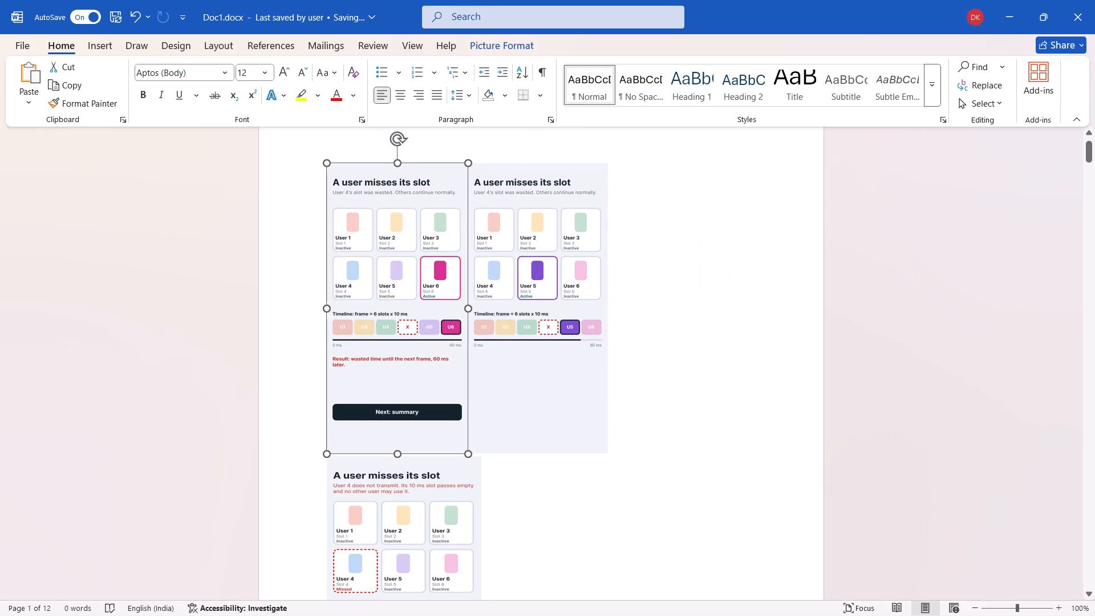
{"action": "left_click_drag", "start_coordinate": [320, 311], "coordinate": [321, 311]}
{"action": "left_click", "coordinate": [294, 286]}
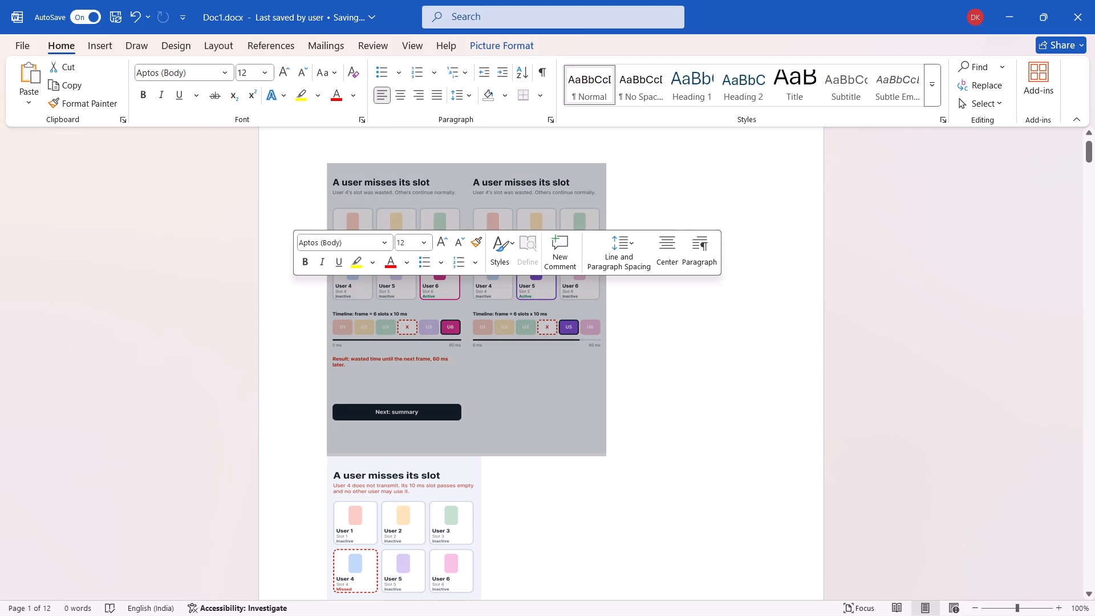
{"action": "left_click", "coordinate": [294, 286]}
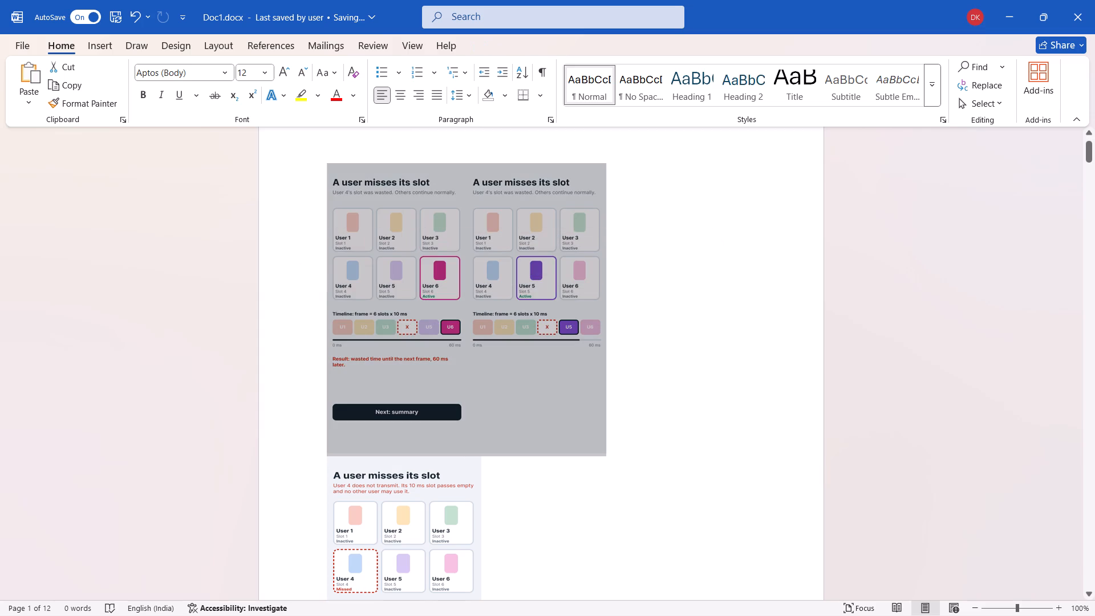
Narrow the User 4 Missed picture slightly so it fits back in the row beside the other two pictures.
{"action": "left_click", "coordinate": [530, 312]}
{"action": "left_click", "coordinate": [465, 529]}
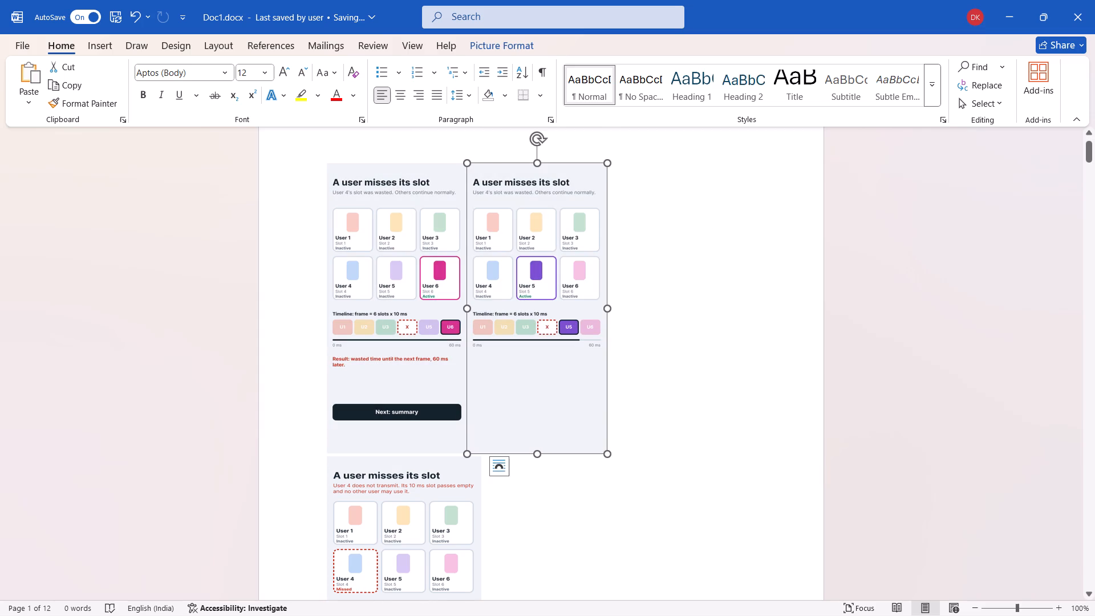
{"action": "left_click_drag", "start_coordinate": [482, 599], "coordinate": [474, 598]}
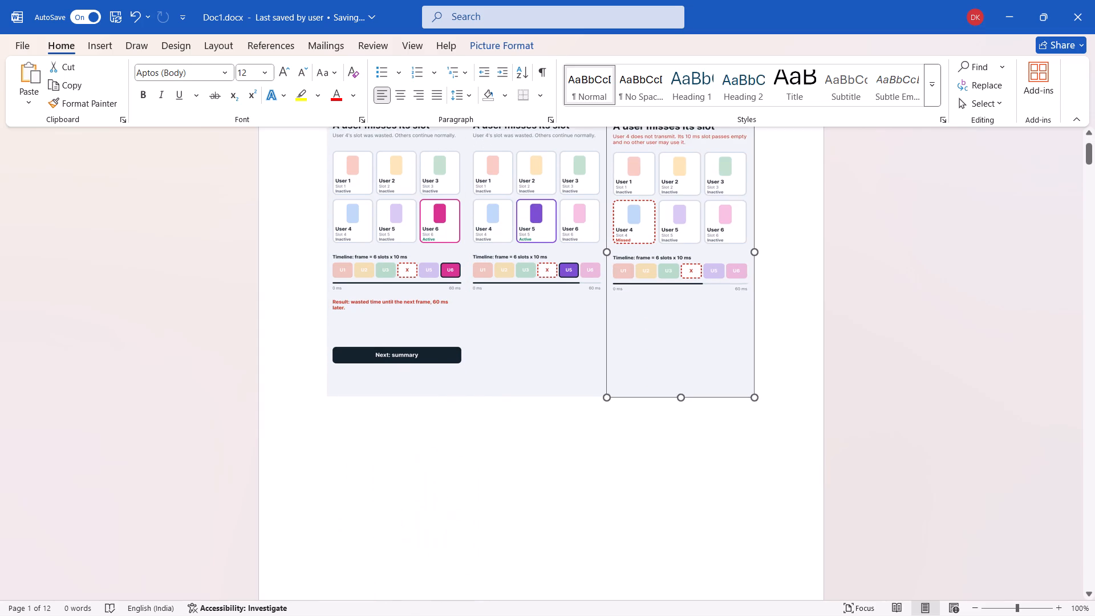
{"action": "left_click_drag", "start_coordinate": [474, 598], "coordinate": [474, 597]}
{"action": "scroll", "coordinate": [675, 436], "scroll_direction": "up", "scroll_amount": 1}
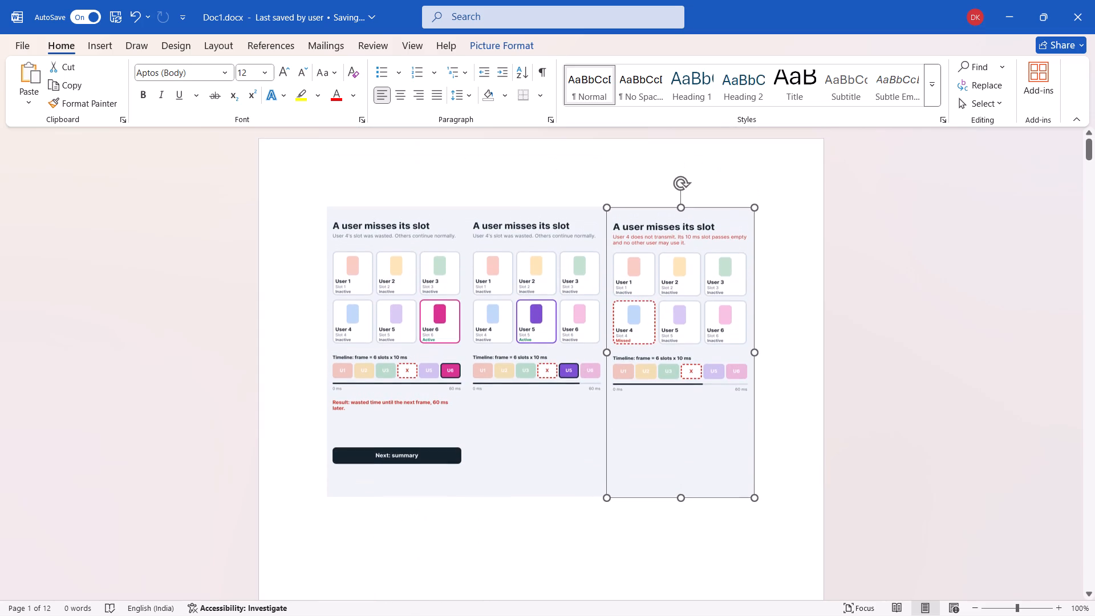
{"action": "left_click", "coordinate": [778, 368]}
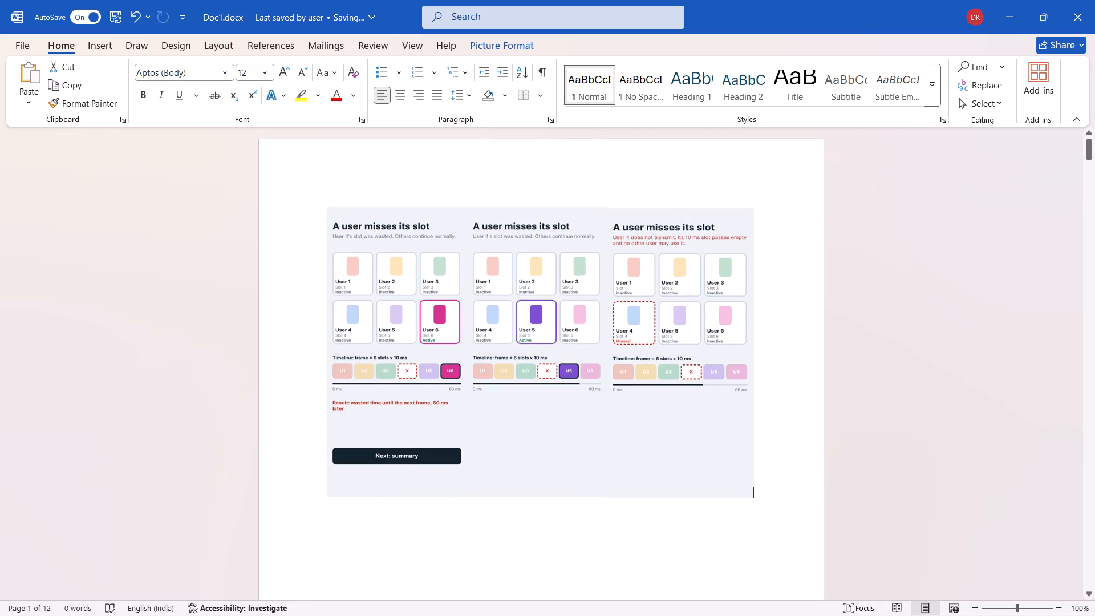
Shrink the large picture with User 3 active until it fits on the first page below the row of three.
{"action": "scroll", "coordinate": [778, 368], "scroll_direction": "down", "scroll_amount": 3}
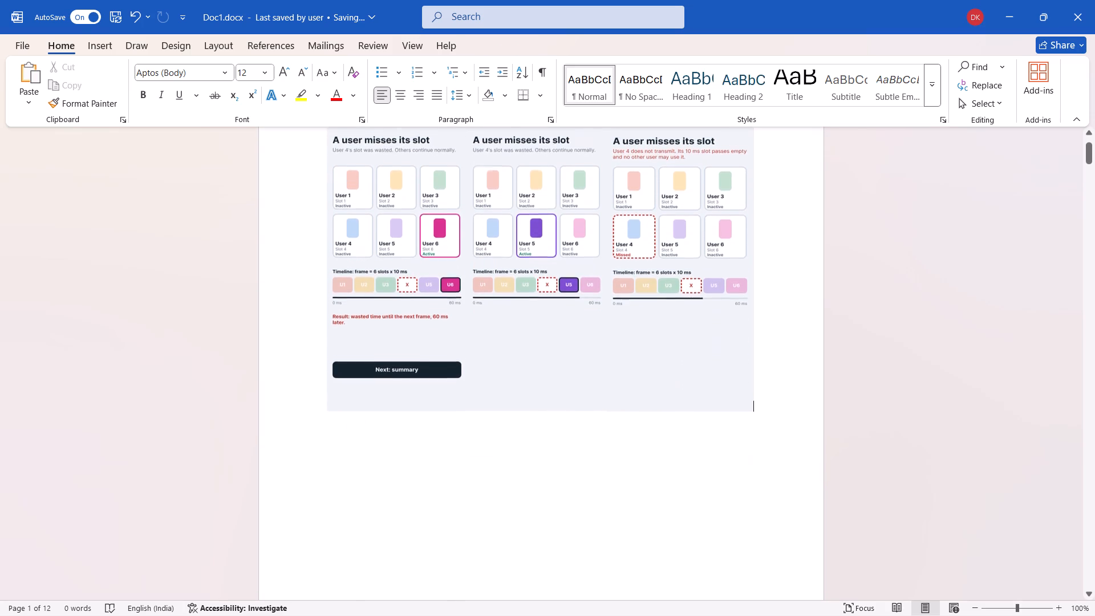
{"action": "scroll", "coordinate": [778, 368], "scroll_direction": "down", "scroll_amount": 3}
{"action": "scroll", "coordinate": [717, 364], "scroll_direction": "up", "scroll_amount": 2}
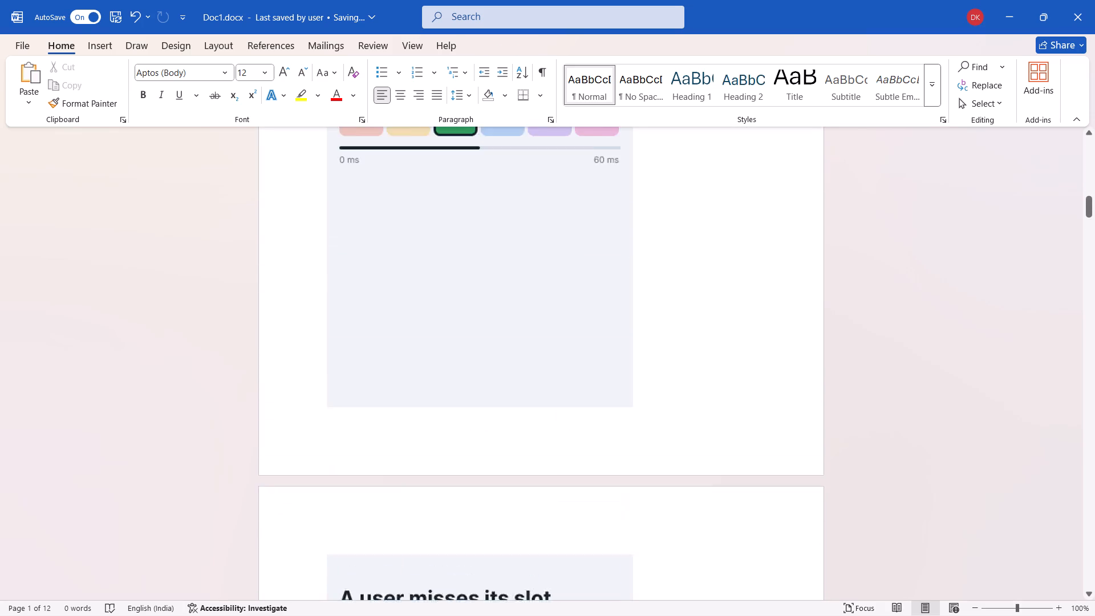
{"action": "left_click", "coordinate": [614, 334]}
{"action": "left_click_drag", "start_coordinate": [637, 438], "coordinate": [343, 118]}
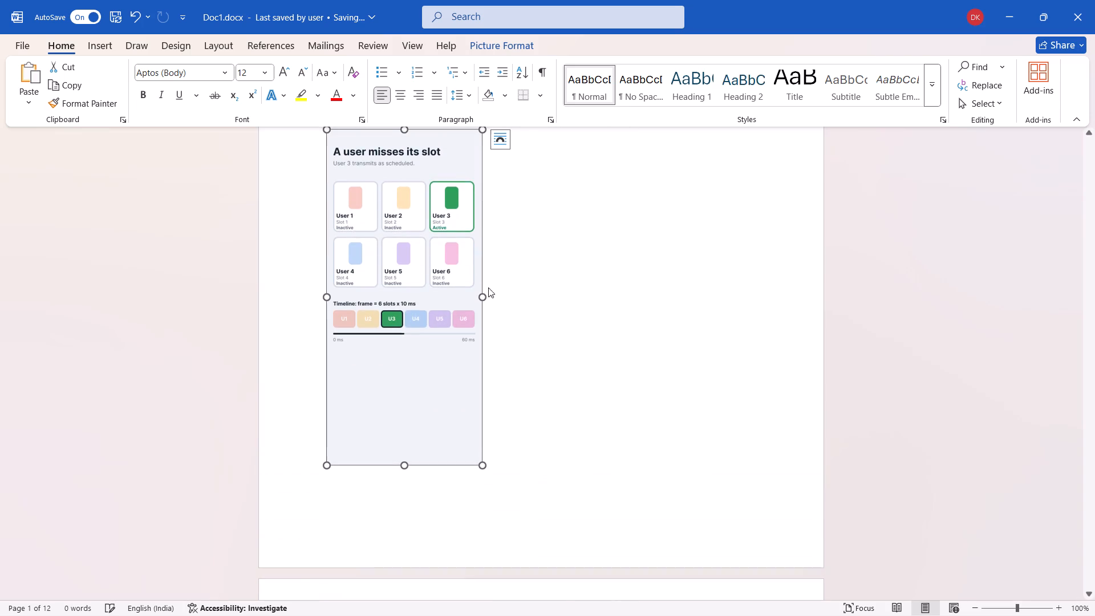
Stretch the first picture, with User 6 active, taller than its two neighbours in the row.
{"action": "scroll", "coordinate": [495, 294], "scroll_direction": "up", "scroll_amount": 2}
{"action": "scroll", "coordinate": [495, 294], "scroll_direction": "down", "scroll_amount": 2}
{"action": "scroll", "coordinate": [495, 294], "scroll_direction": "up", "scroll_amount": 1}
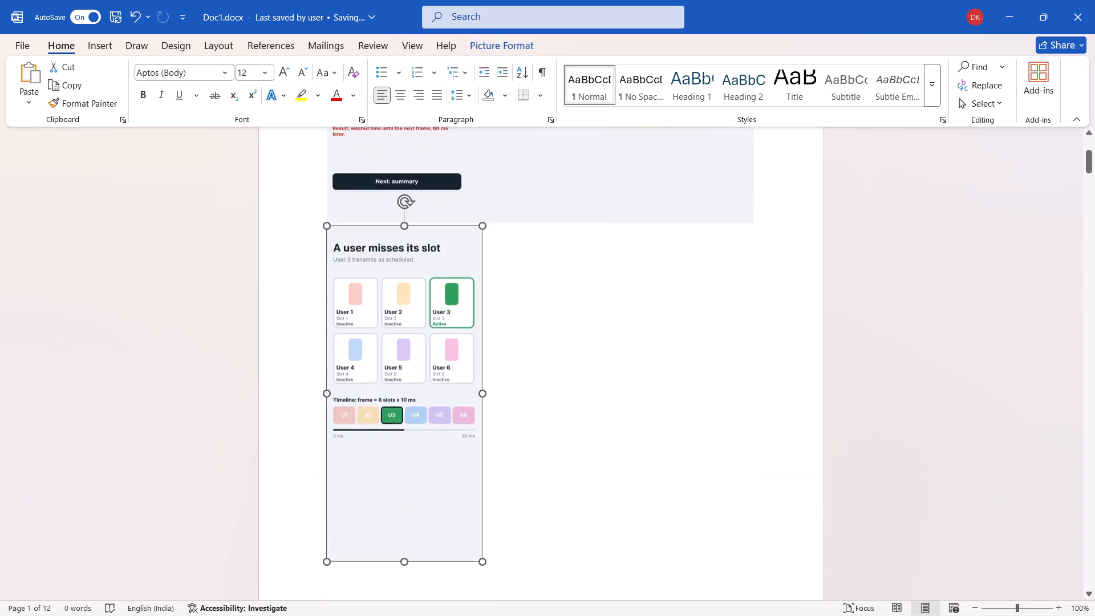
{"action": "scroll", "coordinate": [495, 294], "scroll_direction": "up", "scroll_amount": 1}
{"action": "scroll", "coordinate": [495, 294], "scroll_direction": "down", "scroll_amount": 3}
{"action": "scroll", "coordinate": [495, 294], "scroll_direction": "up", "scroll_amount": 1}
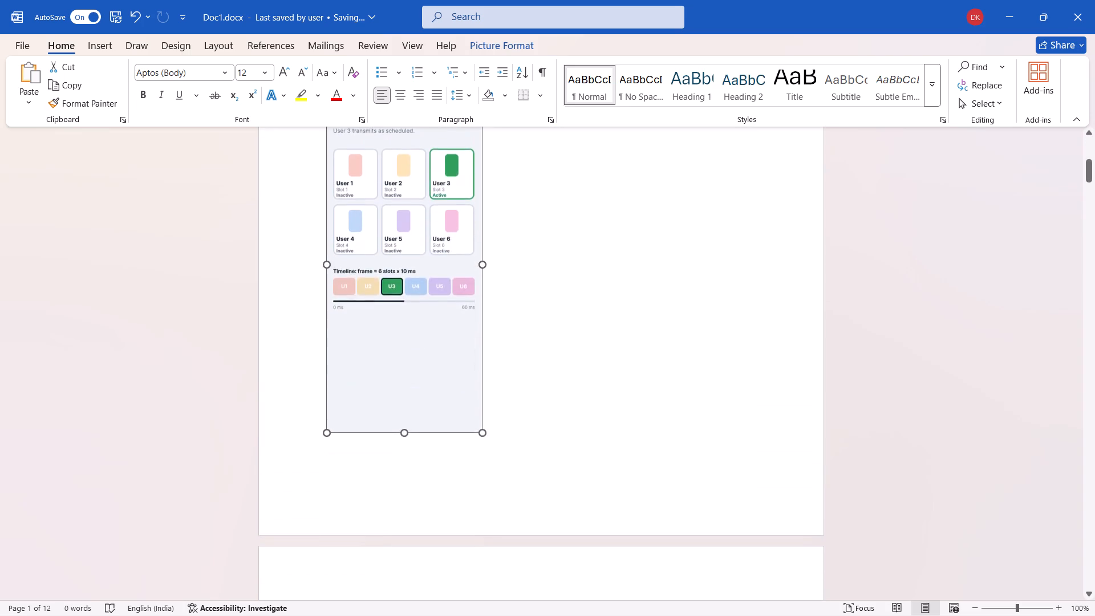
{"action": "scroll", "coordinate": [495, 294], "scroll_direction": "up", "scroll_amount": 1}
{"action": "left_click", "coordinate": [413, 304]}
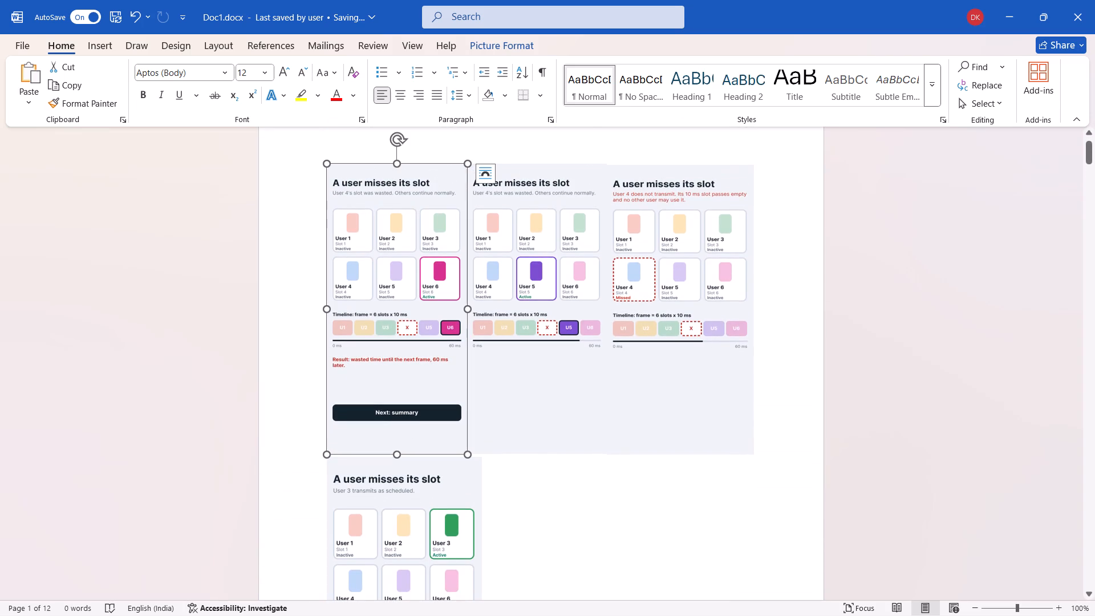
{"action": "left_click_drag", "start_coordinate": [397, 453], "coordinate": [401, 476]}
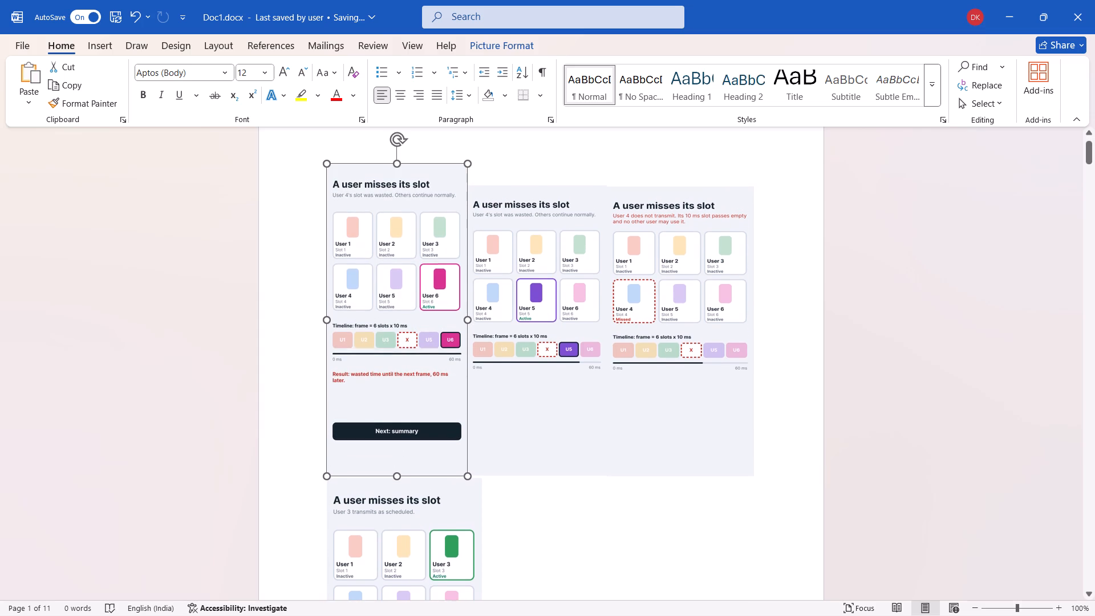
{"action": "left_click_drag", "start_coordinate": [401, 476], "coordinate": [402, 479]}
Stretch the User 6 picture a little taller again and widen it marginally, keeping the User 3 picture on the first page.
{"action": "scroll", "coordinate": [402, 479], "scroll_direction": "down", "scroll_amount": 1}
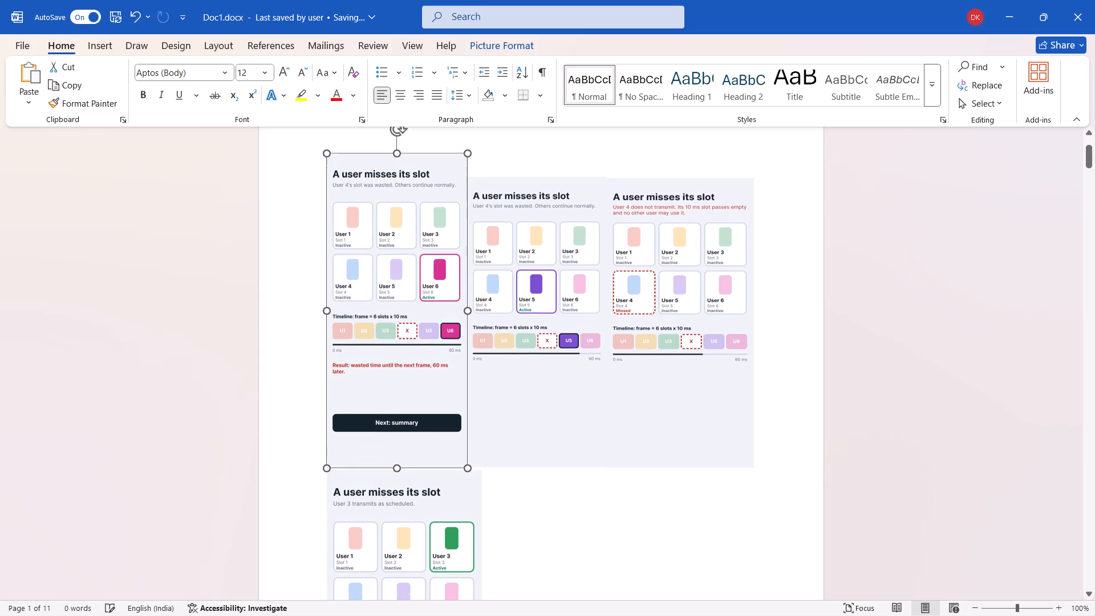
{"action": "scroll", "coordinate": [402, 479], "scroll_direction": "down", "scroll_amount": 1}
{"action": "scroll", "coordinate": [402, 479], "scroll_direction": "up", "scroll_amount": 1}
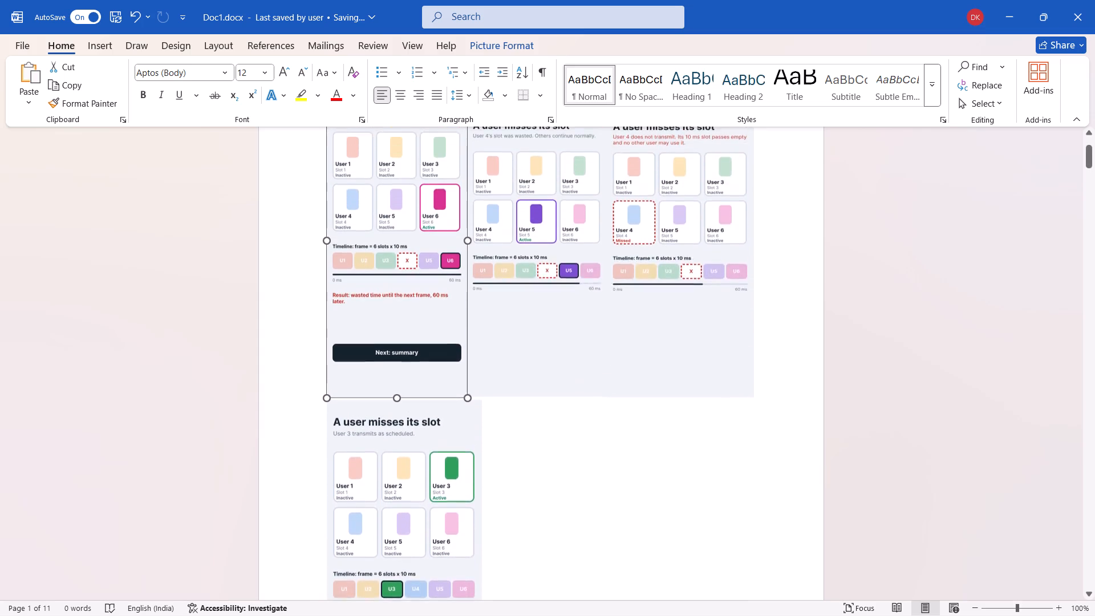
{"action": "scroll", "coordinate": [402, 479], "scroll_direction": "up", "scroll_amount": 1}
{"action": "scroll", "coordinate": [402, 479], "scroll_direction": "down", "scroll_amount": 1}
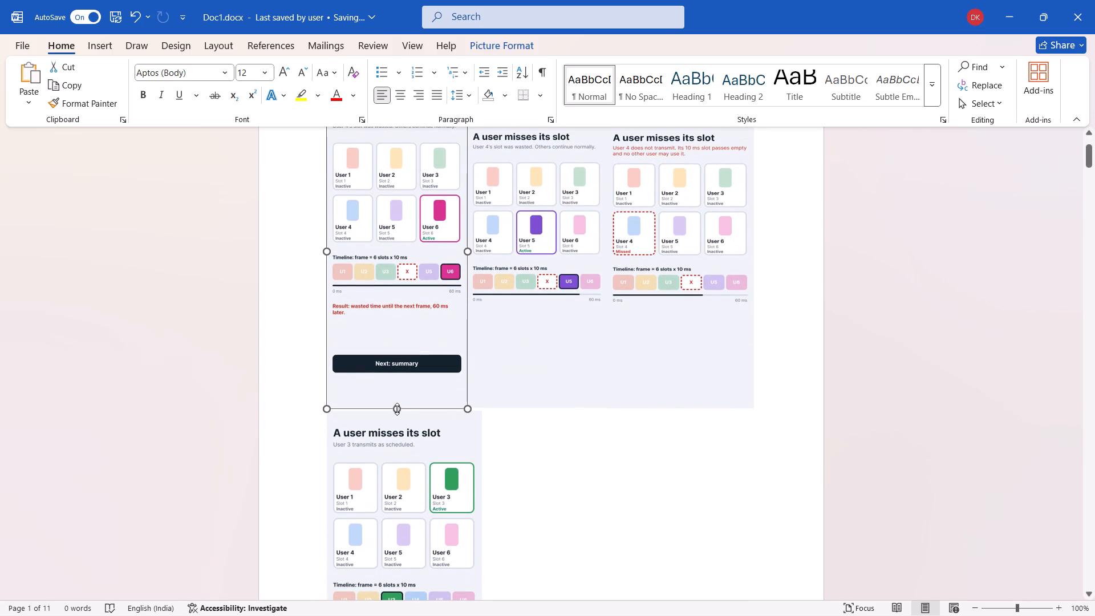
{"action": "left_click_drag", "start_coordinate": [397, 409], "coordinate": [399, 417]}
{"action": "scroll", "coordinate": [399, 417], "scroll_direction": "down", "scroll_amount": 1}
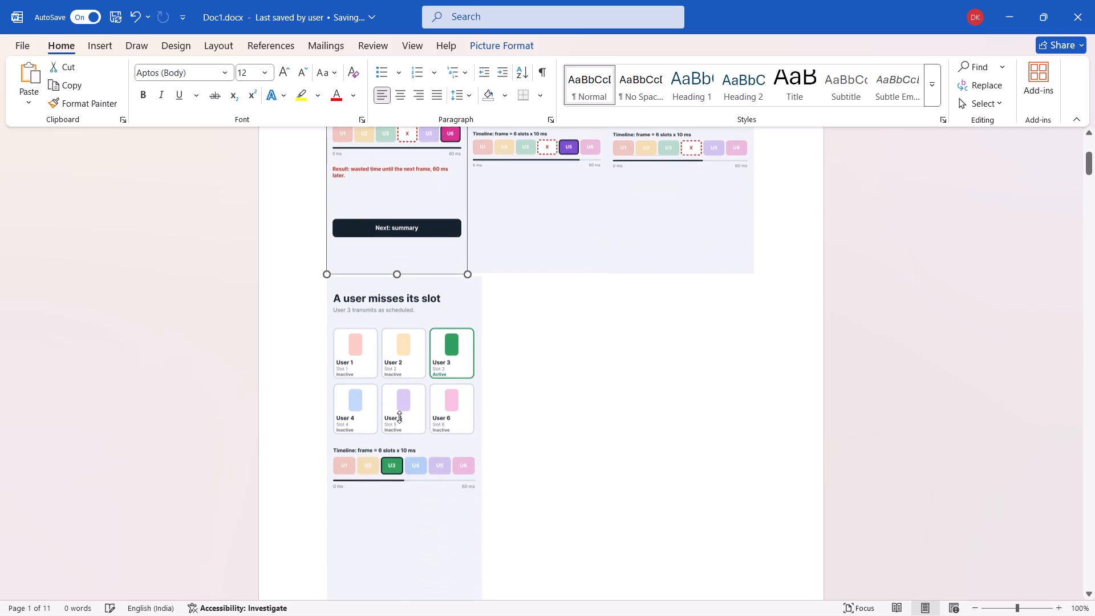
{"action": "scroll", "coordinate": [399, 417], "scroll_direction": "down", "scroll_amount": 2}
{"action": "scroll", "coordinate": [399, 417], "scroll_direction": "up", "scroll_amount": 1}
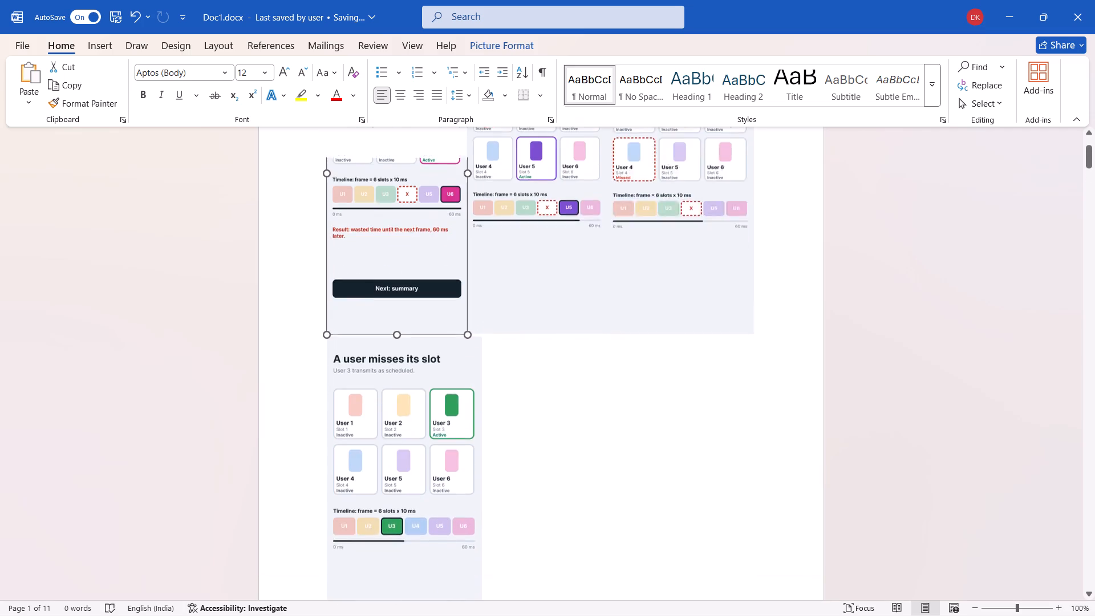
{"action": "scroll", "coordinate": [399, 417], "scroll_direction": "up", "scroll_amount": 1}
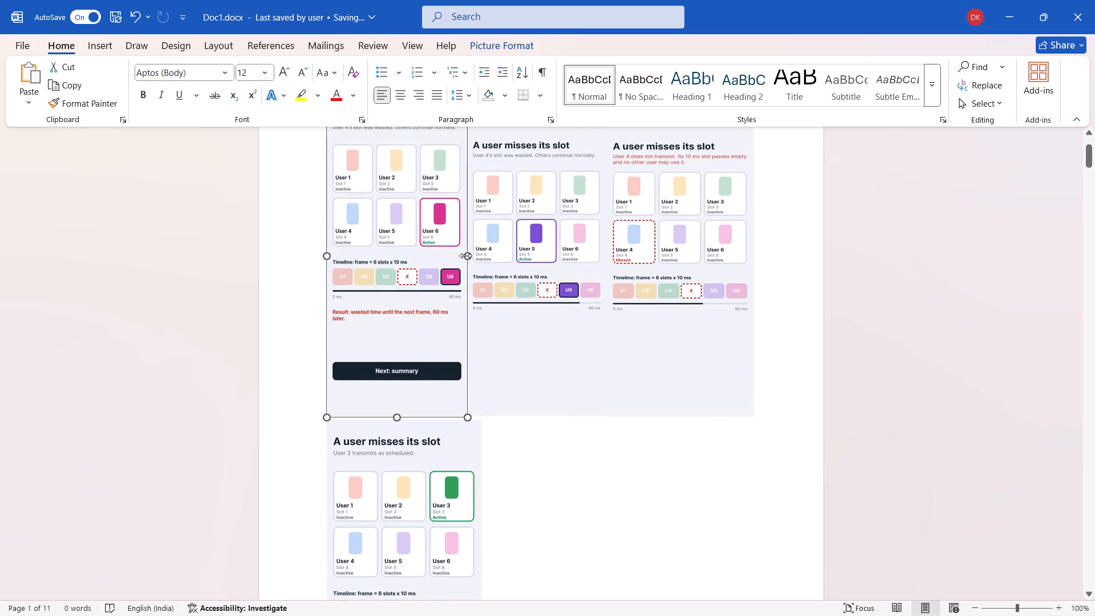
{"action": "left_click", "coordinate": [465, 254]}
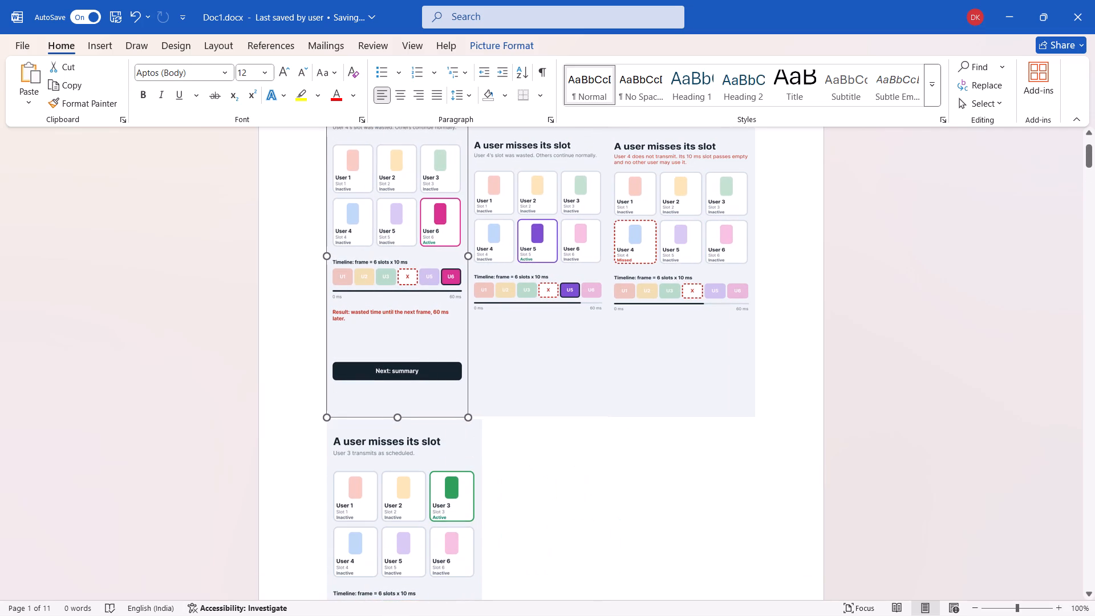
Stretch the middle picture, with User 5 active, upward so its top edge is level with the User 6 picture.
{"action": "left_click", "coordinate": [566, 289]}
{"action": "scroll", "coordinate": [566, 289], "scroll_direction": "up", "scroll_amount": 1}
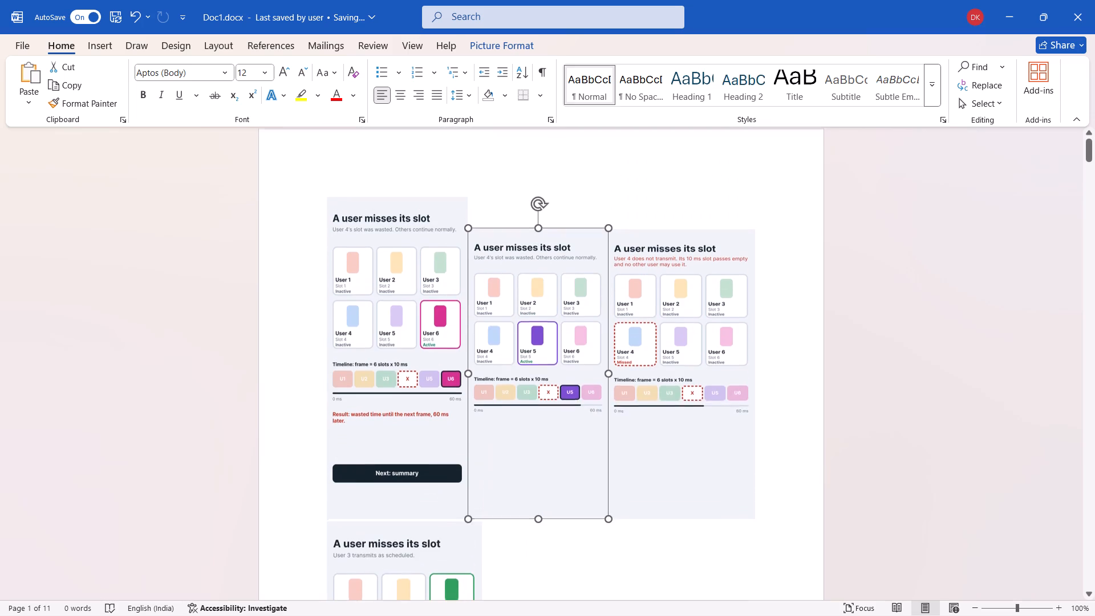
{"action": "left_click", "coordinate": [536, 238]}
{"action": "left_click_drag", "start_coordinate": [536, 238], "coordinate": [534, 220]}
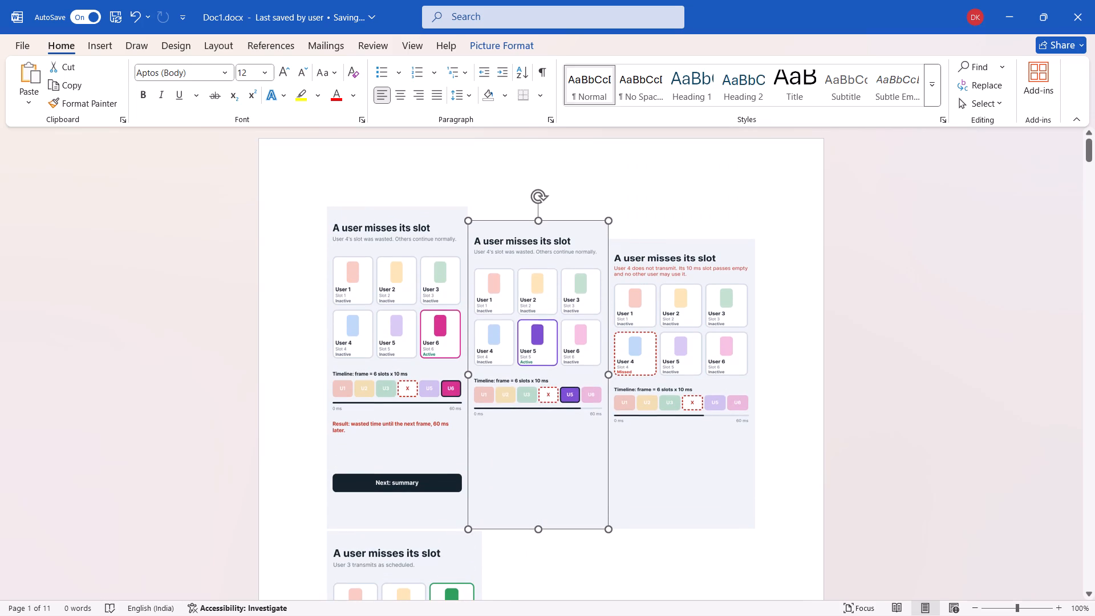
{"action": "left_click_drag", "start_coordinate": [534, 220], "coordinate": [531, 207]}
Stretch the User 4 Missed picture upward to the same height as the other two pictures in the row.
{"action": "left_click", "coordinate": [628, 279]}
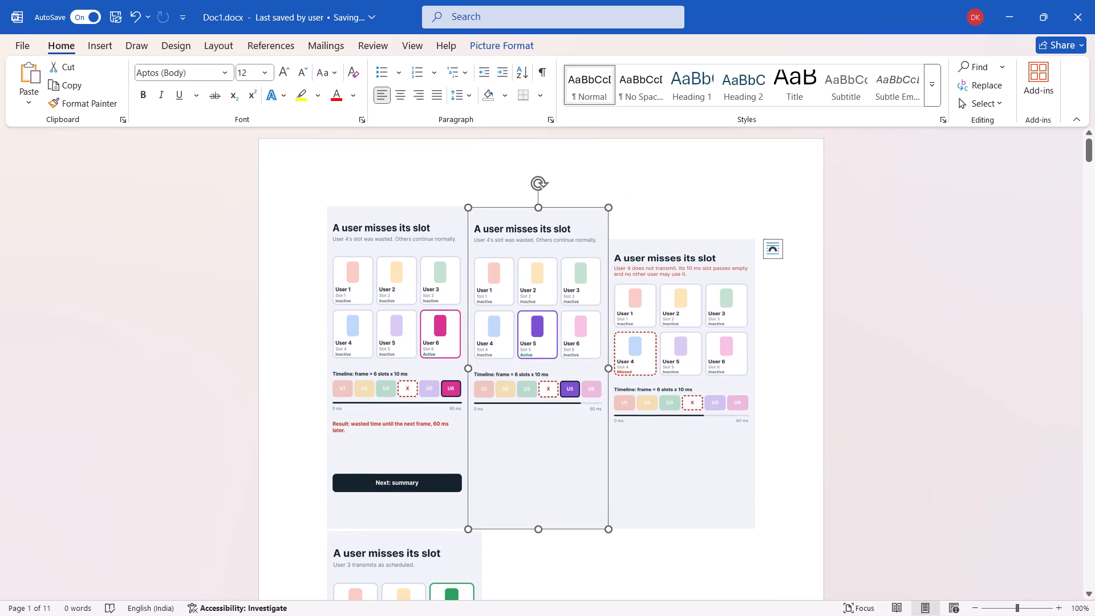
{"action": "left_click_drag", "start_coordinate": [679, 238], "coordinate": [679, 208]}
{"action": "left_click", "coordinate": [489, 205]}
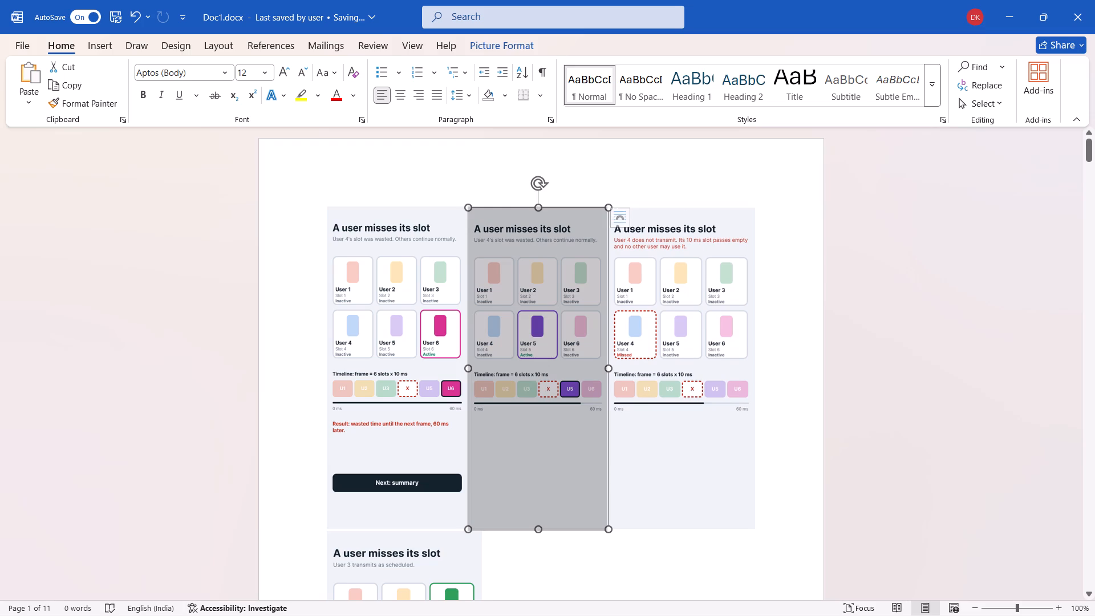
{"action": "left_click", "coordinate": [694, 569]}
Shrink the large picture with User 2 active until it fits beside the User 3 picture on the first page.
{"action": "scroll", "coordinate": [694, 569], "scroll_direction": "down", "scroll_amount": 2}
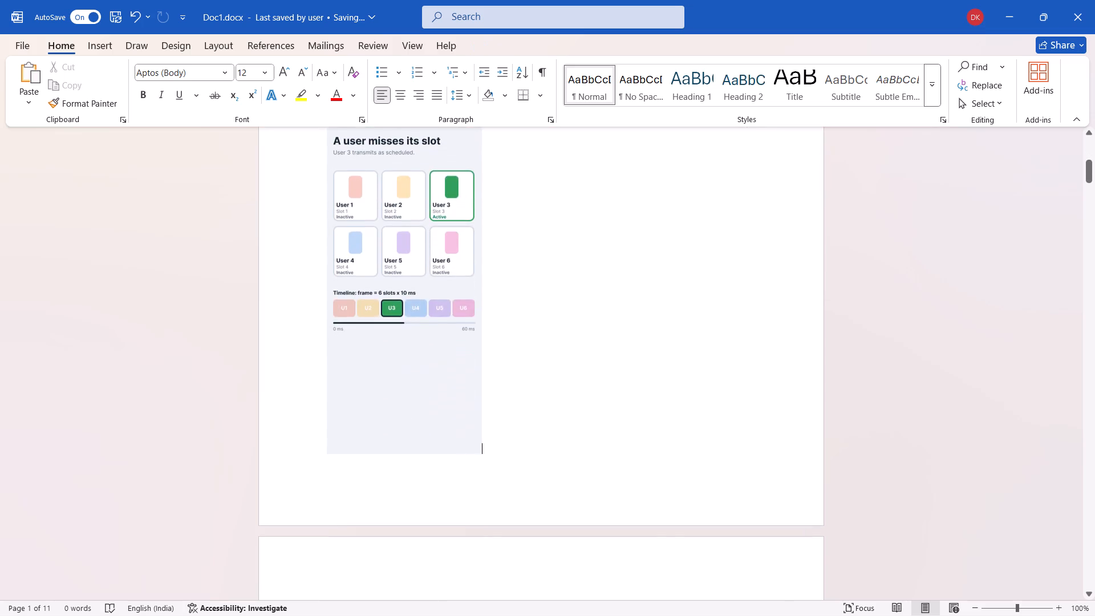
{"action": "scroll", "coordinate": [694, 569], "scroll_direction": "down", "scroll_amount": 1}
{"action": "left_click", "coordinate": [510, 499]}
{"action": "scroll", "coordinate": [510, 499], "scroll_direction": "down", "scroll_amount": 2}
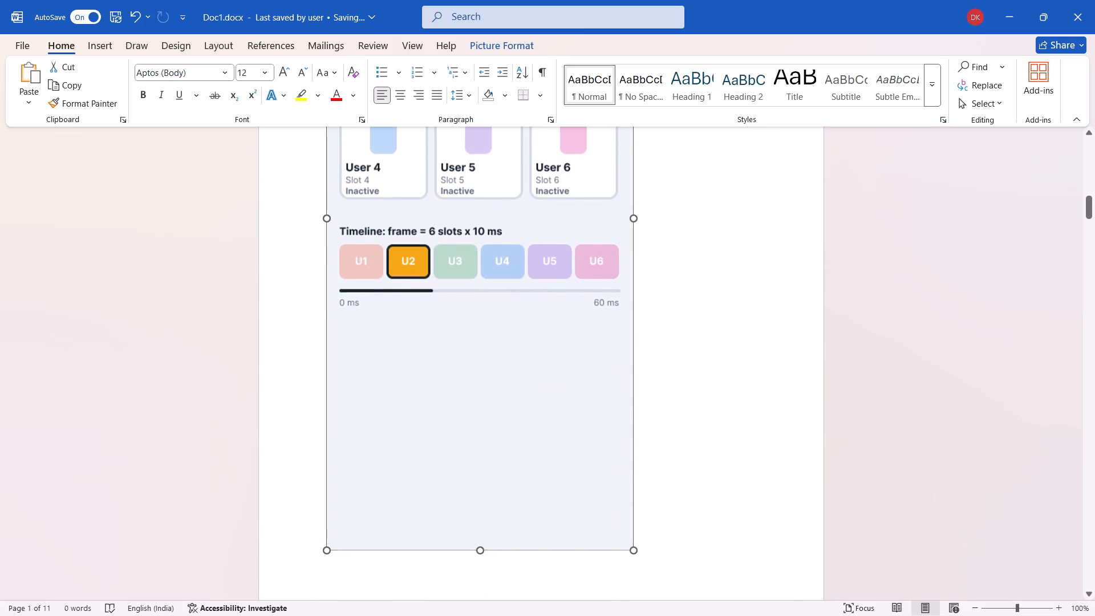
{"action": "left_click_drag", "start_coordinate": [635, 549], "coordinate": [405, 198]}
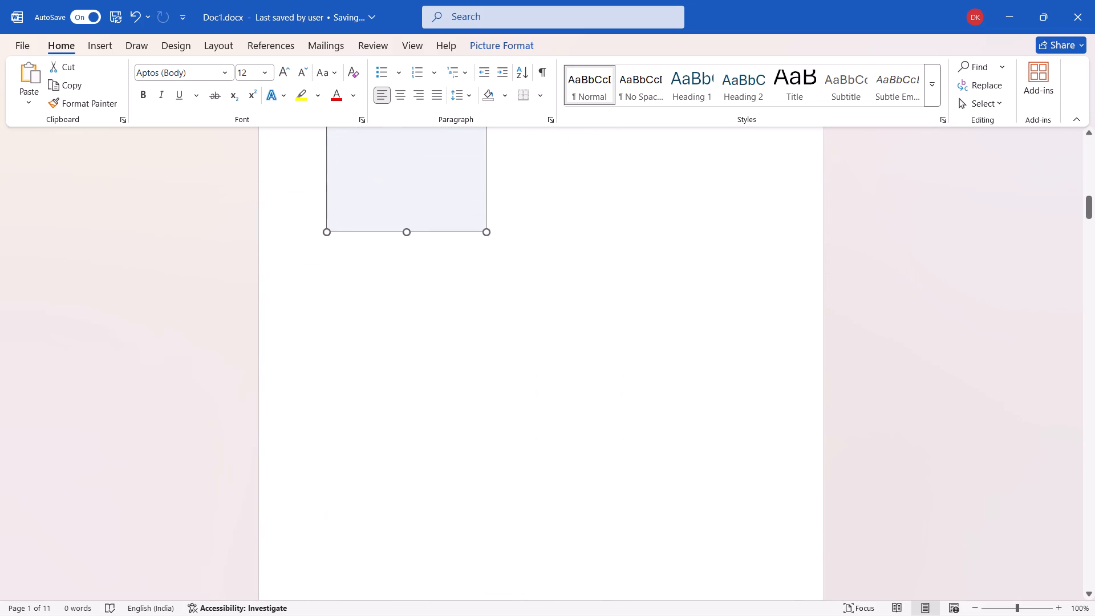
{"action": "left_click_drag", "start_coordinate": [405, 198], "coordinate": [396, 136]}
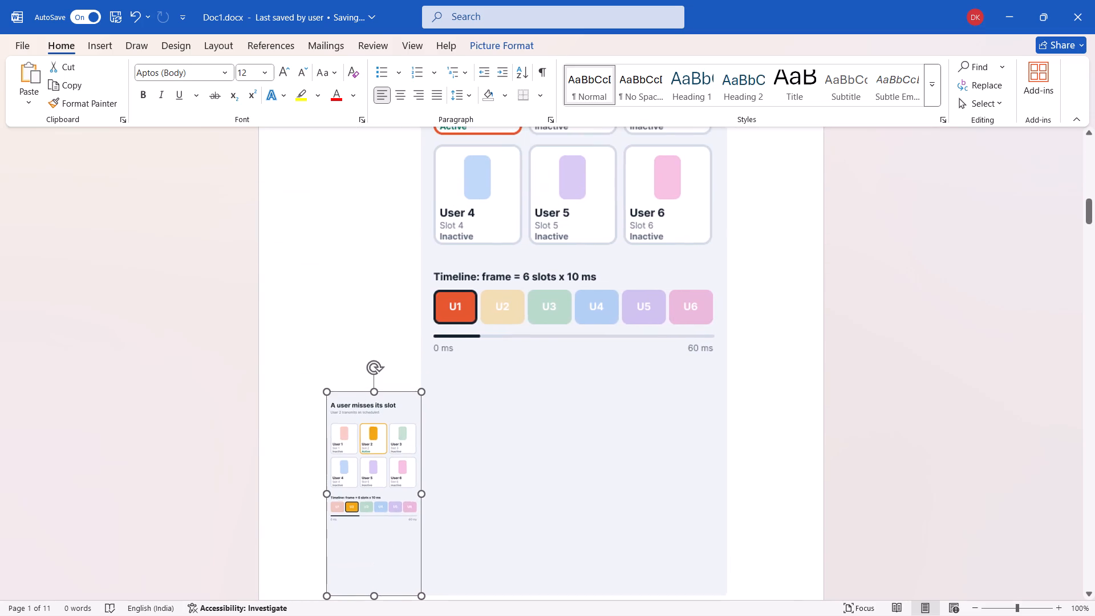
{"action": "left_click_drag", "start_coordinate": [396, 136], "coordinate": [445, 193]}
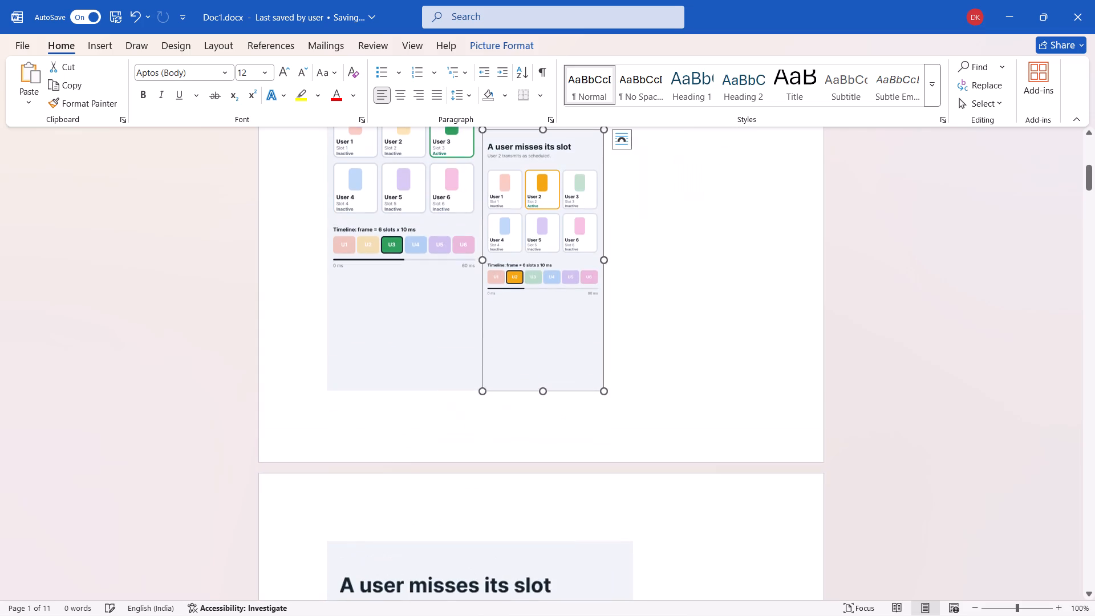
Stretch the User 2 picture upward so its top edge is level with the User 3 picture beside it.
{"action": "scroll", "coordinate": [505, 238], "scroll_direction": "up", "scroll_amount": 1}
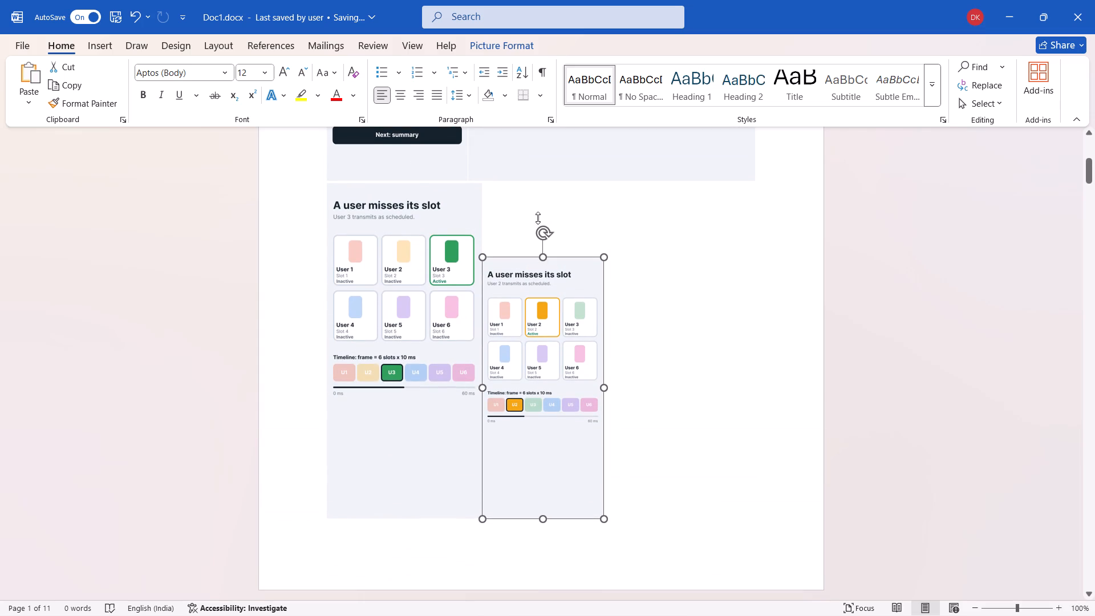
{"action": "left_click_drag", "start_coordinate": [541, 257], "coordinate": [542, 207]}
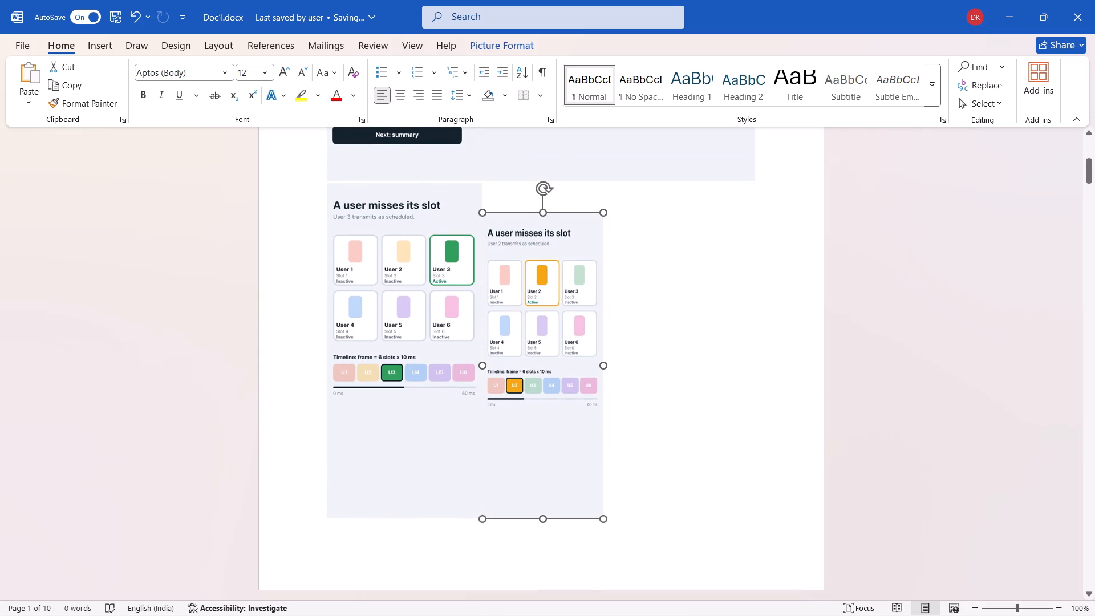
{"action": "left_click_drag", "start_coordinate": [542, 207], "coordinate": [542, 187]}
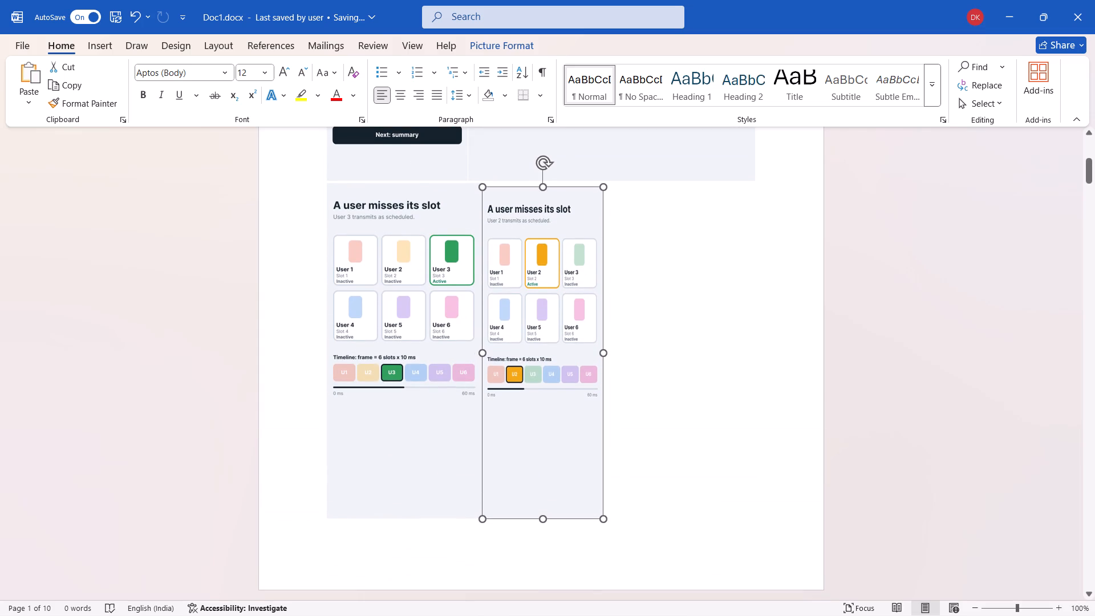
{"action": "left_click_drag", "start_coordinate": [542, 187], "coordinate": [541, 185]}
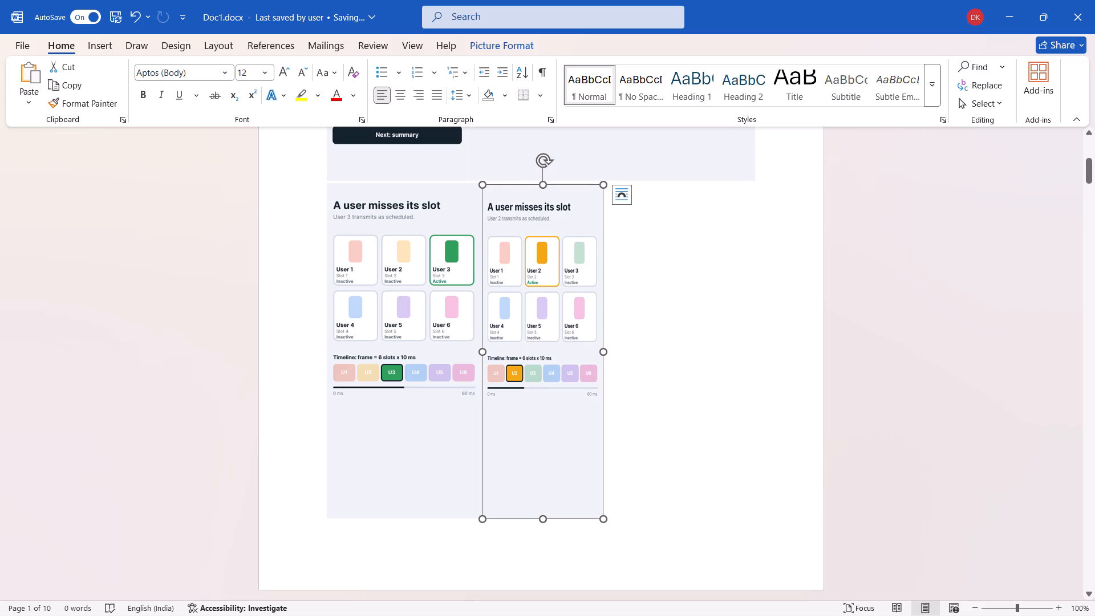
Widen the User 2 picture until it is nearly as wide as the User 3 picture beside it.
{"action": "left_click_drag", "start_coordinate": [603, 349], "coordinate": [626, 346]}
{"action": "left_click", "coordinate": [666, 350]}
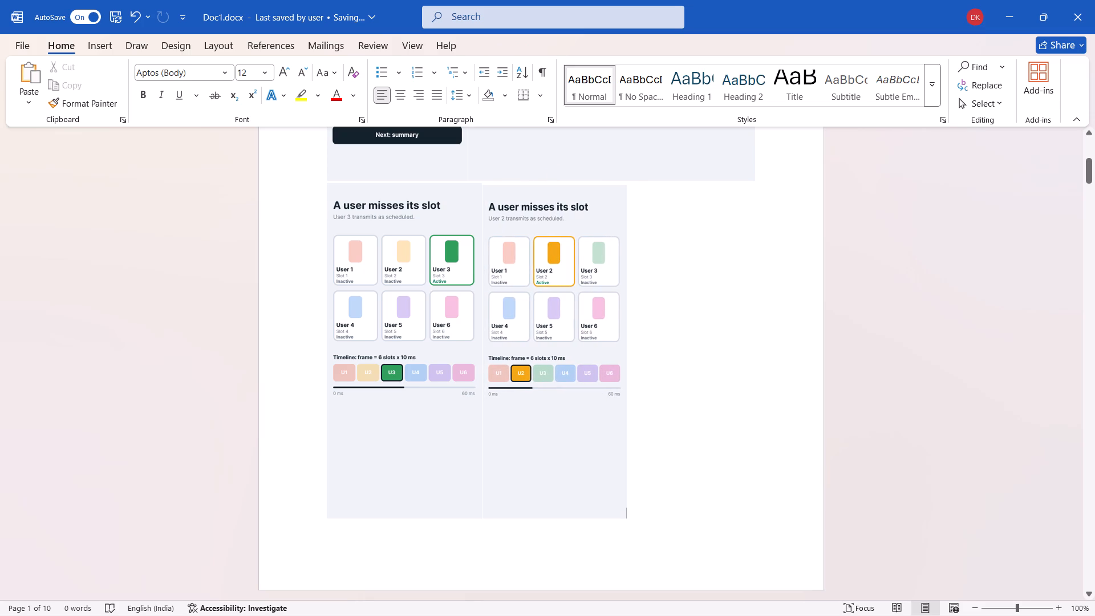
Fine-tune the User 2 picture's size from its top edge so it lines up with the User 3 picture and both fit on the first page.
{"action": "left_click", "coordinate": [525, 260]}
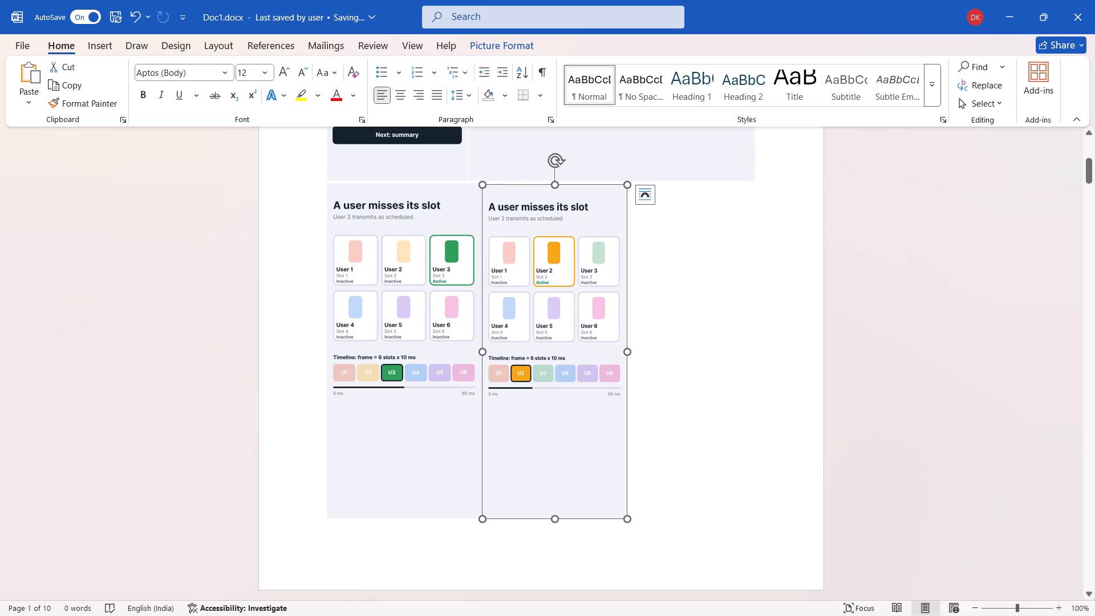
{"action": "left_click", "coordinate": [481, 185]}
{"action": "left_click", "coordinate": [481, 185]}
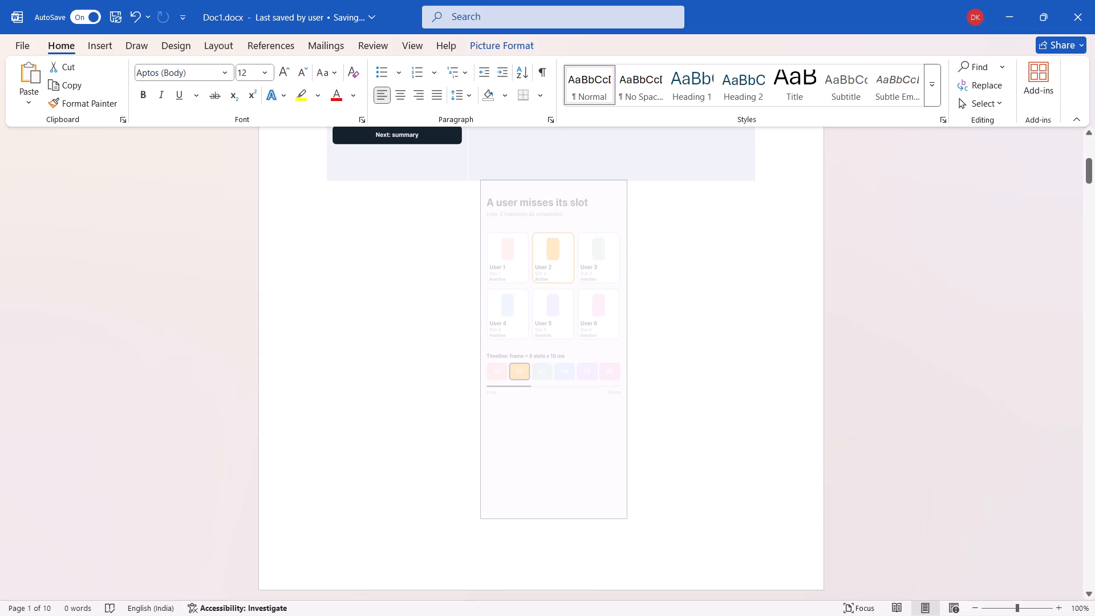
{"action": "left_click", "coordinate": [715, 248]}
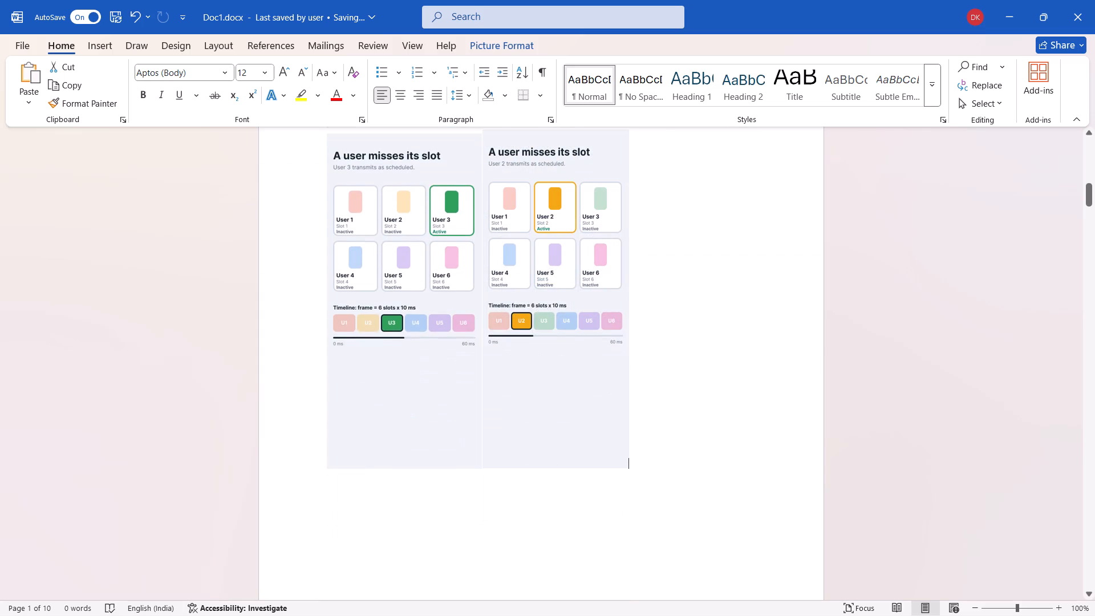
{"action": "scroll", "coordinate": [439, 260], "scroll_direction": "up", "scroll_amount": 2}
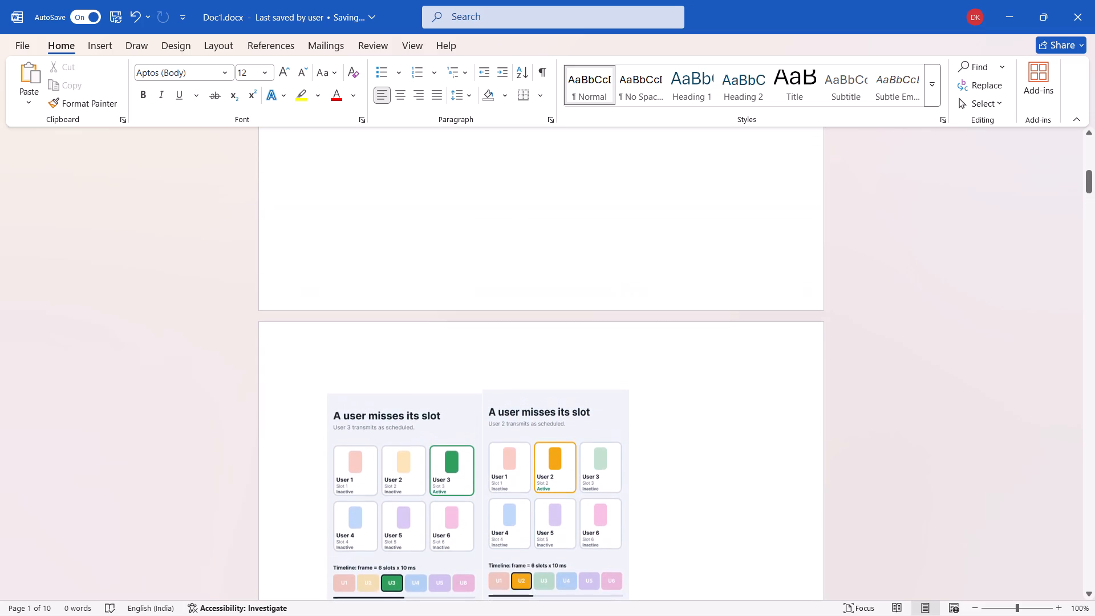
{"action": "scroll", "coordinate": [439, 260], "scroll_direction": "down", "scroll_amount": 1}
{"action": "left_click", "coordinate": [534, 341]}
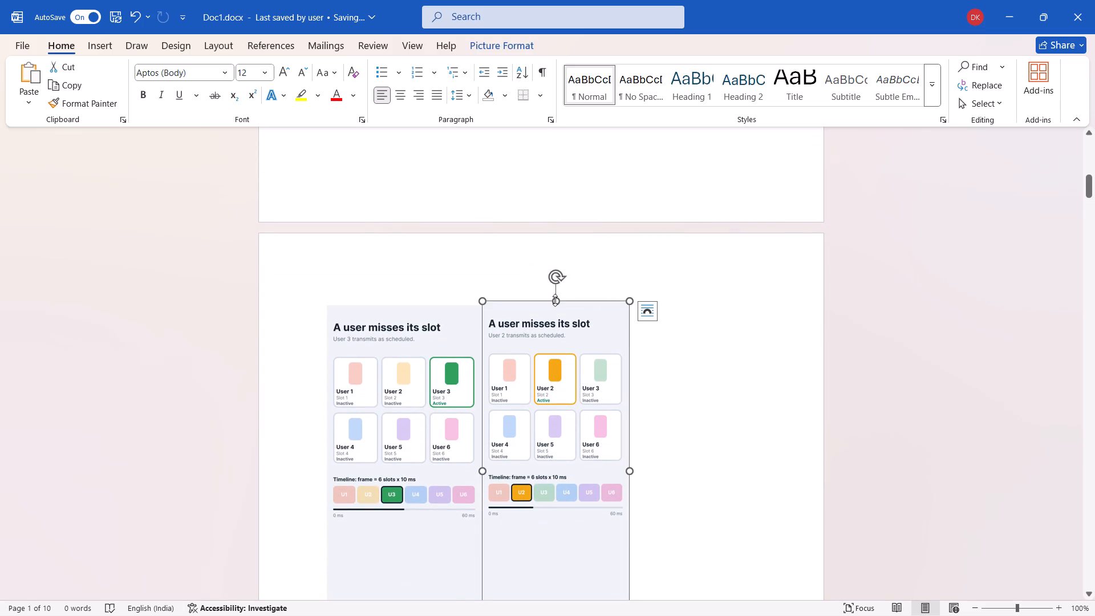
{"action": "left_click", "coordinate": [555, 300]}
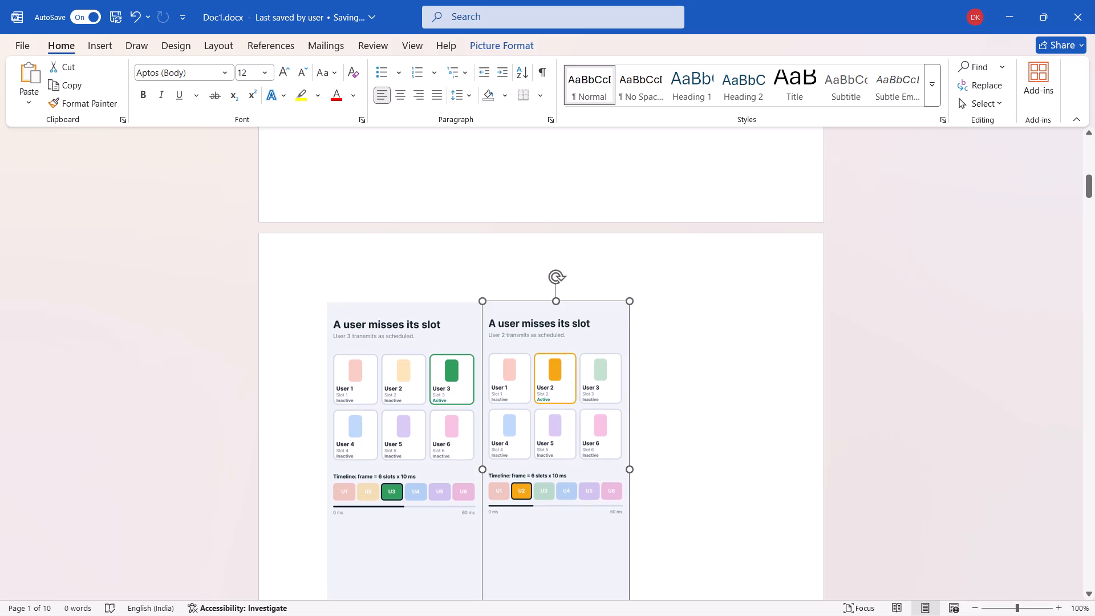
{"action": "left_click", "coordinate": [687, 350]}
Even out the first row by slightly narrowing the User 4 Missed picture and slightly widening the User 5 picture, keeping all three side by side.
{"action": "scroll", "coordinate": [687, 350], "scroll_direction": "up", "scroll_amount": 1}
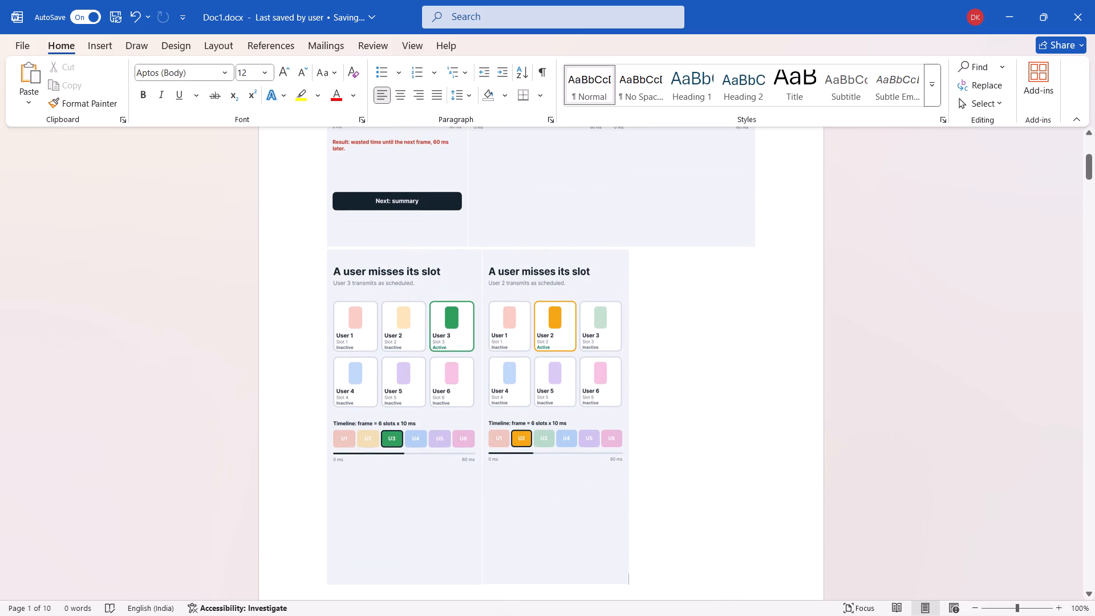
{"action": "scroll", "coordinate": [593, 262], "scroll_direction": "up", "scroll_amount": 1}
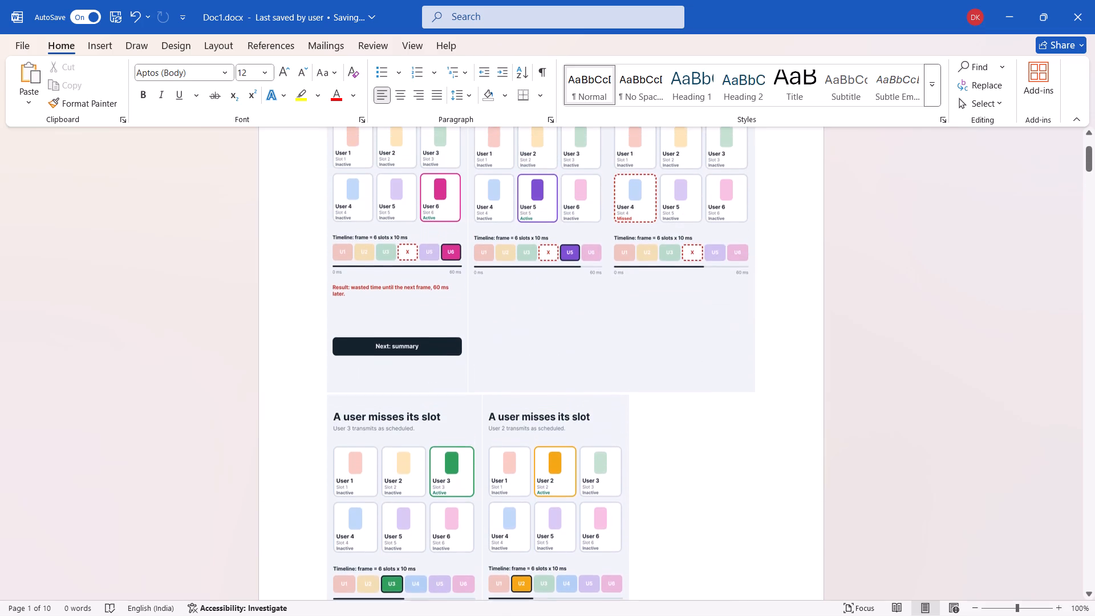
{"action": "scroll", "coordinate": [586, 275], "scroll_direction": "up", "scroll_amount": 1}
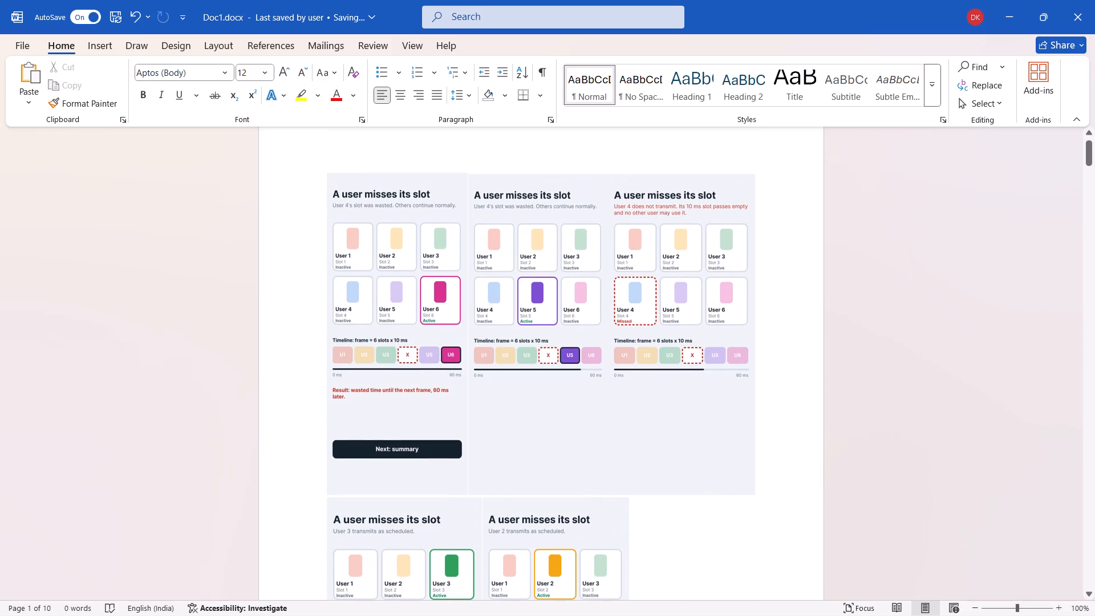
{"action": "left_click", "coordinate": [613, 275]}
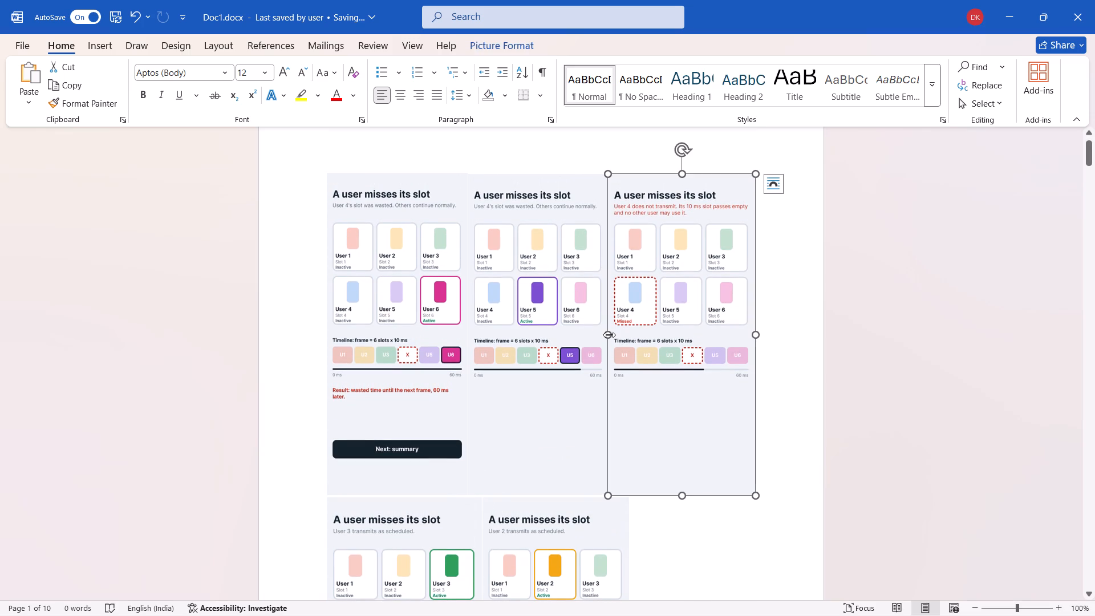
{"action": "left_click", "coordinate": [609, 335]}
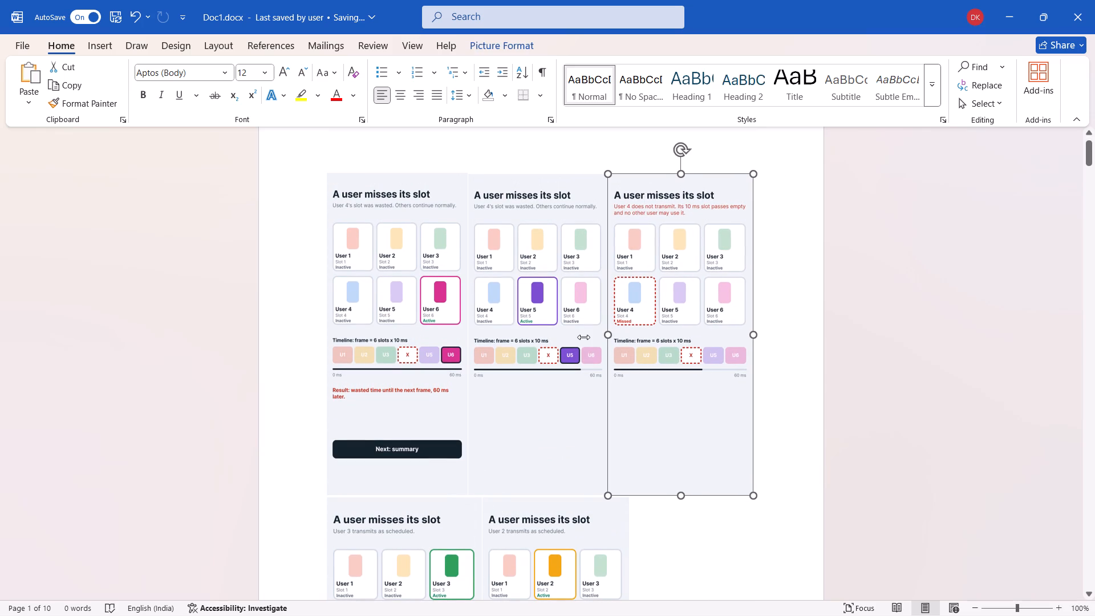
{"action": "left_click", "coordinate": [583, 337]}
{"action": "left_click", "coordinate": [609, 331]}
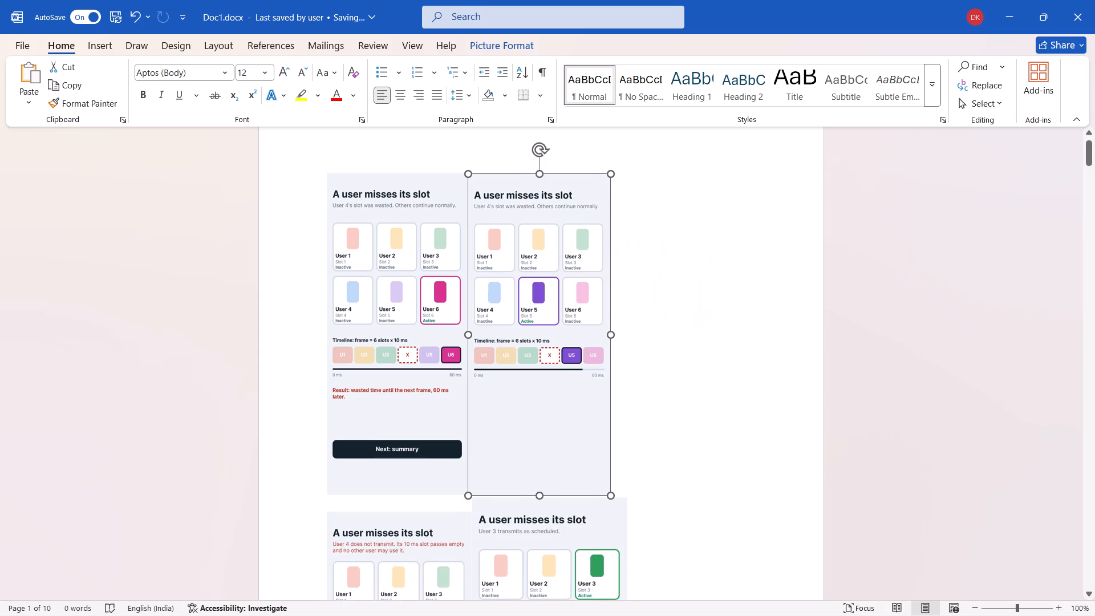
{"action": "left_click", "coordinate": [669, 517]}
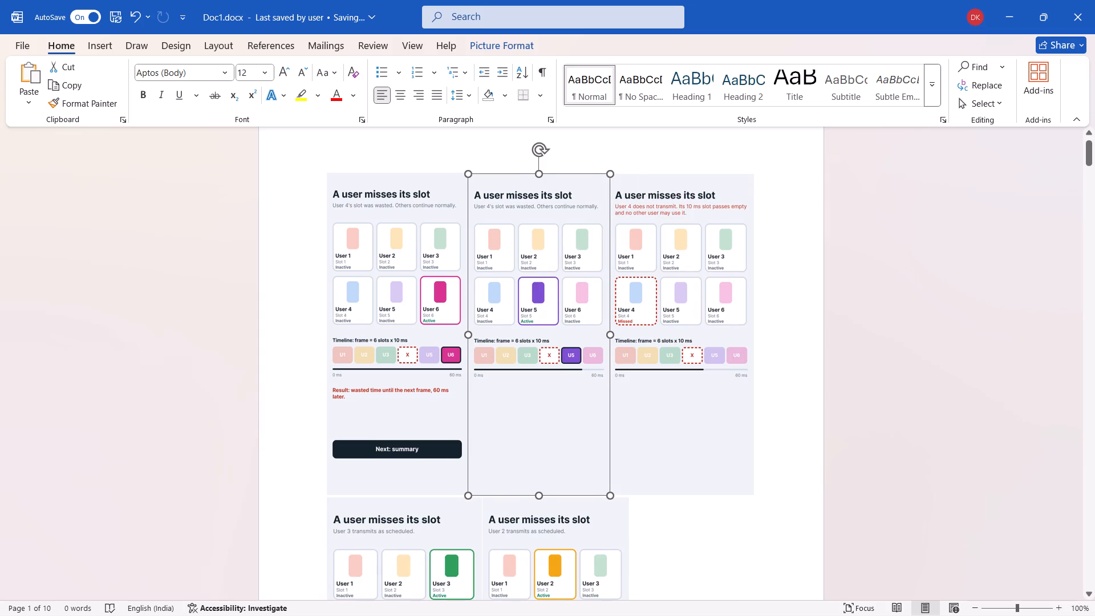
Shrink the large "A user misses its slot" picture with User 1 active until it fits beside the User 2 picture on the first page.
{"action": "scroll", "coordinate": [669, 517], "scroll_direction": "down", "scroll_amount": 3}
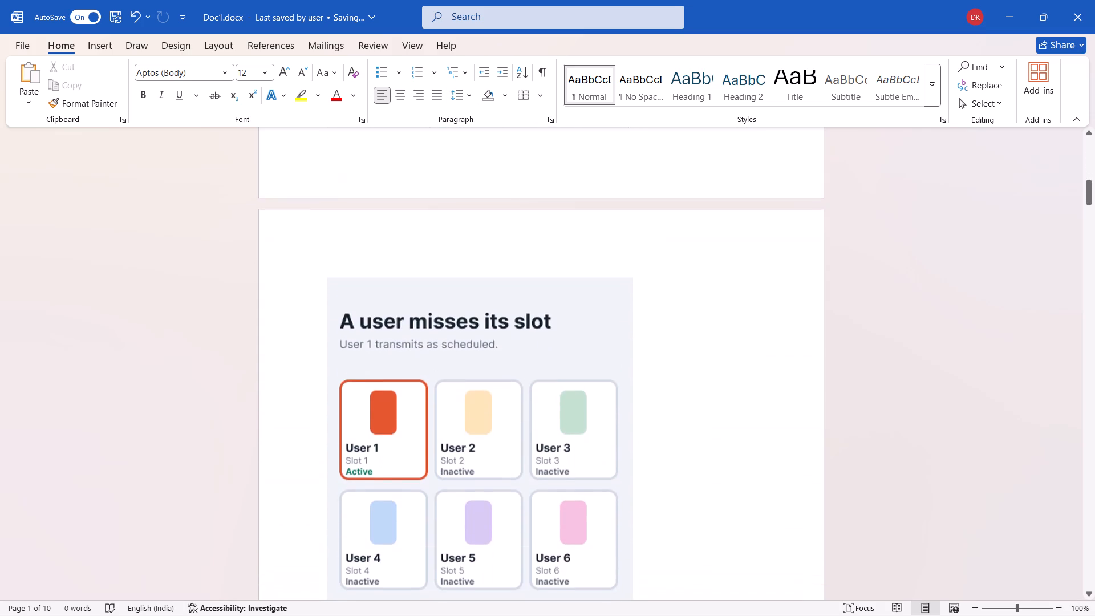
{"action": "scroll", "coordinate": [603, 482], "scroll_direction": "down", "scroll_amount": 2}
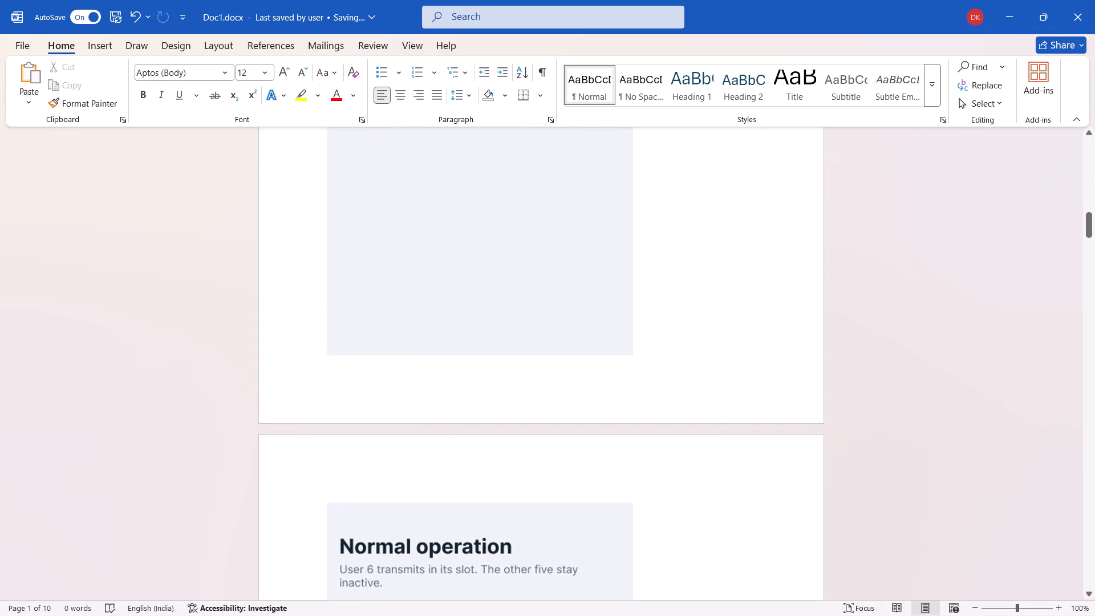
{"action": "left_click", "coordinate": [557, 357]}
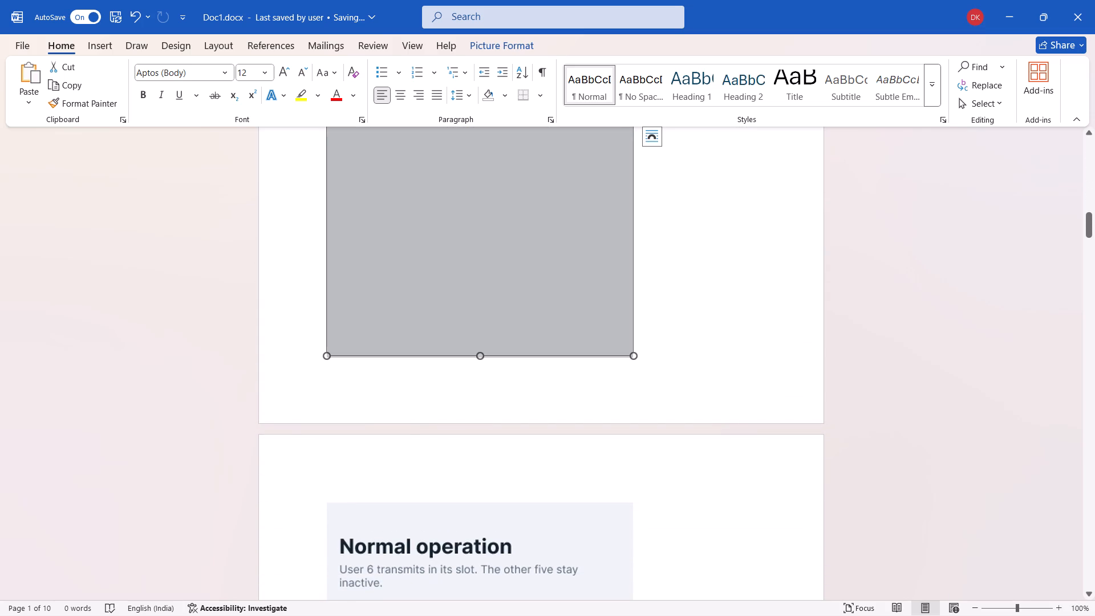
{"action": "left_click", "coordinate": [618, 343]}
{"action": "left_click_drag", "start_coordinate": [634, 355], "coordinate": [615, 333]}
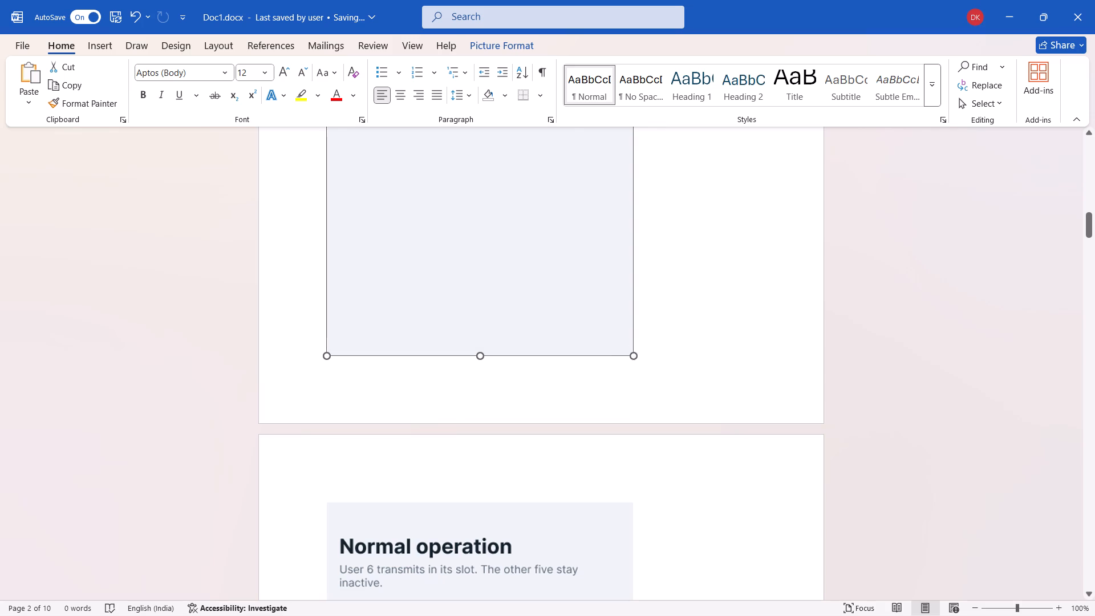
{"action": "left_click_drag", "start_coordinate": [615, 333], "coordinate": [430, 119]}
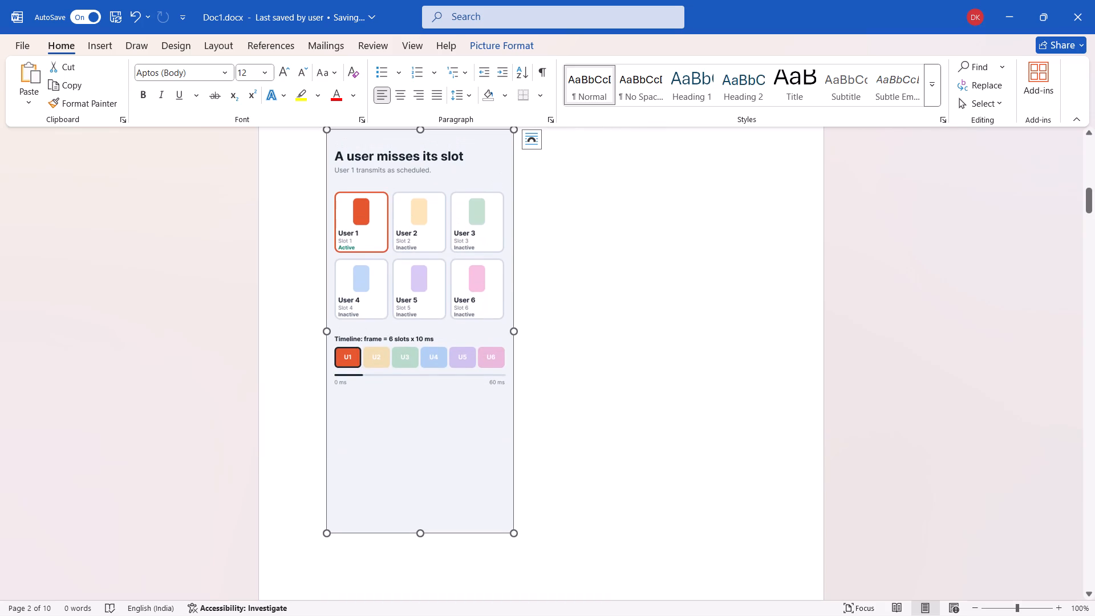
{"action": "left_click_drag", "start_coordinate": [516, 530], "coordinate": [414, 351]}
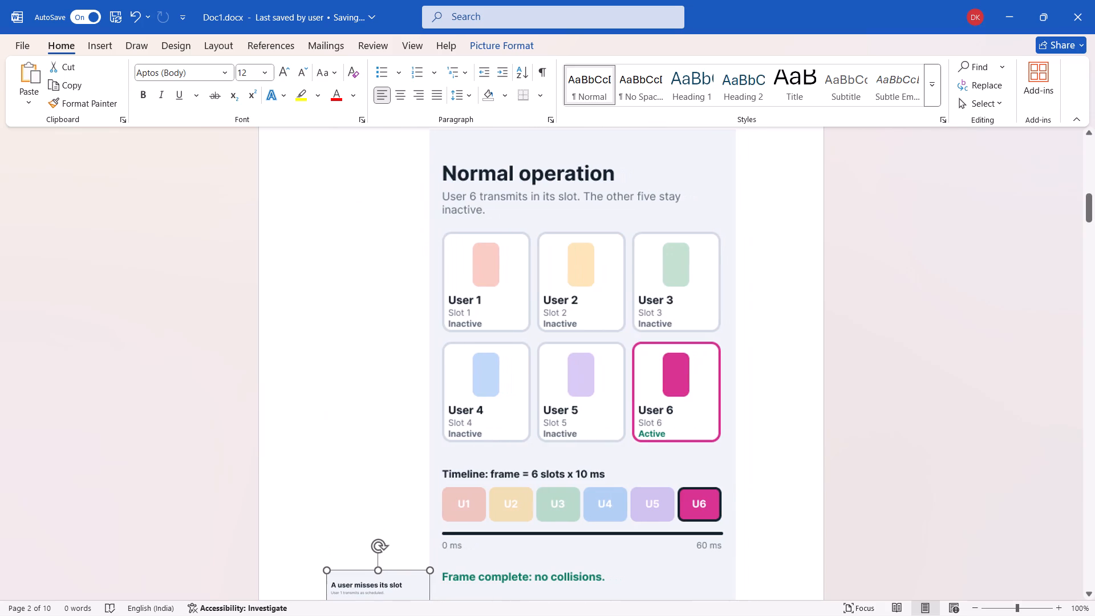
{"action": "left_click_drag", "start_coordinate": [414, 351], "coordinate": [420, 356]}
Stretch the User 1 picture upward so its top edge is level with the User 2 picture beside it.
{"action": "scroll", "coordinate": [533, 339], "scroll_direction": "up", "scroll_amount": 1}
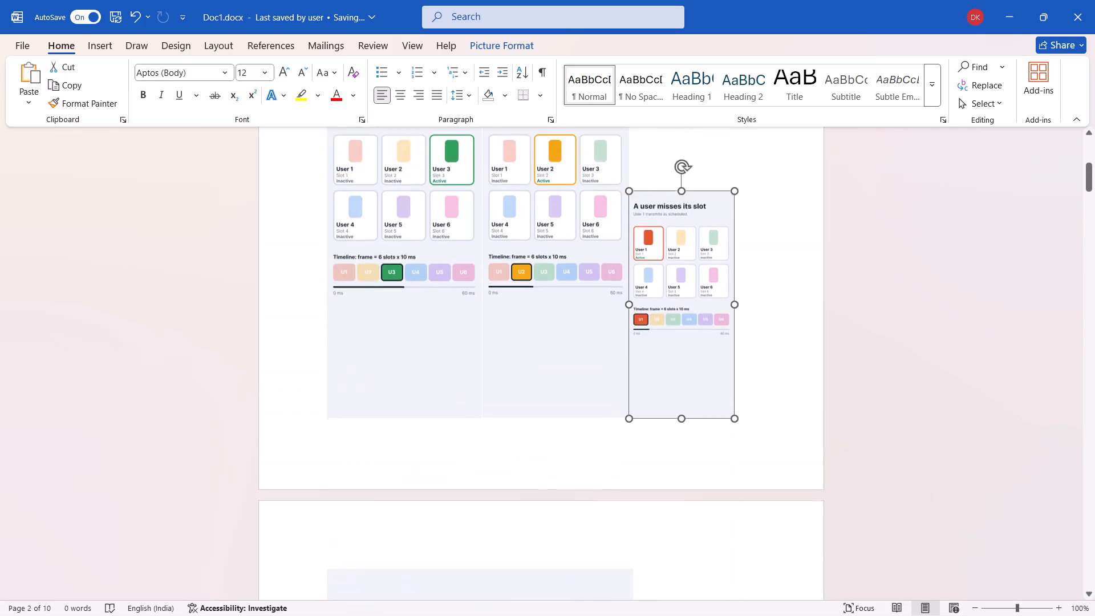
{"action": "scroll", "coordinate": [533, 339], "scroll_direction": "up", "scroll_amount": 1}
{"action": "left_click_drag", "start_coordinate": [684, 343], "coordinate": [680, 297]}
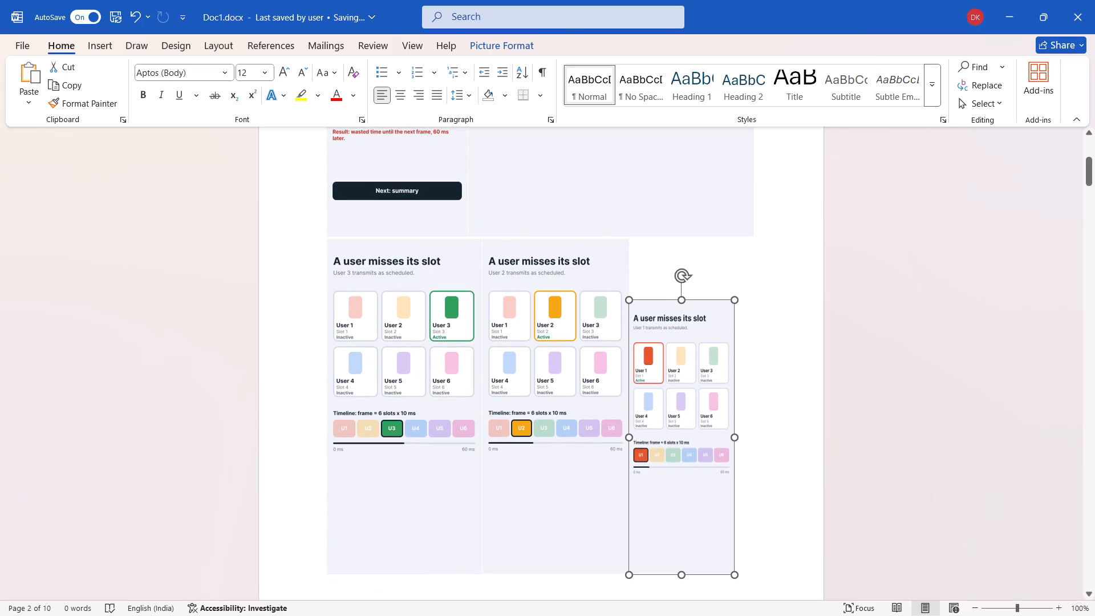
{"action": "left_click_drag", "start_coordinate": [680, 297], "coordinate": [674, 241]}
Widen the User 1 picture as far as the second row allows without pushing it to the second page.
{"action": "left_click_drag", "start_coordinate": [733, 408], "coordinate": [747, 406]}
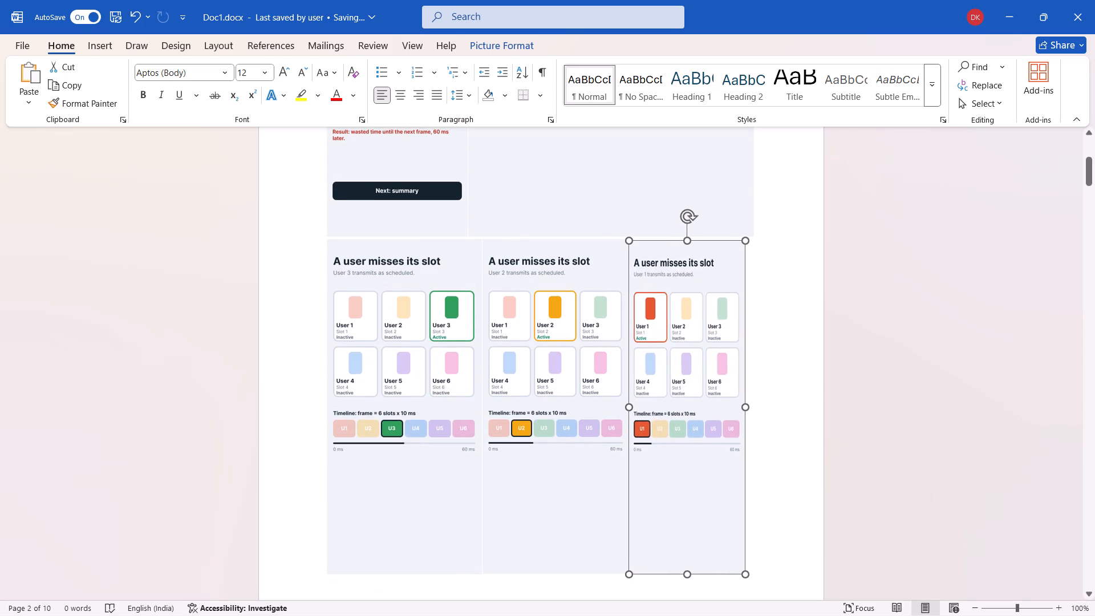
{"action": "left_click_drag", "start_coordinate": [747, 406], "coordinate": [757, 404]}
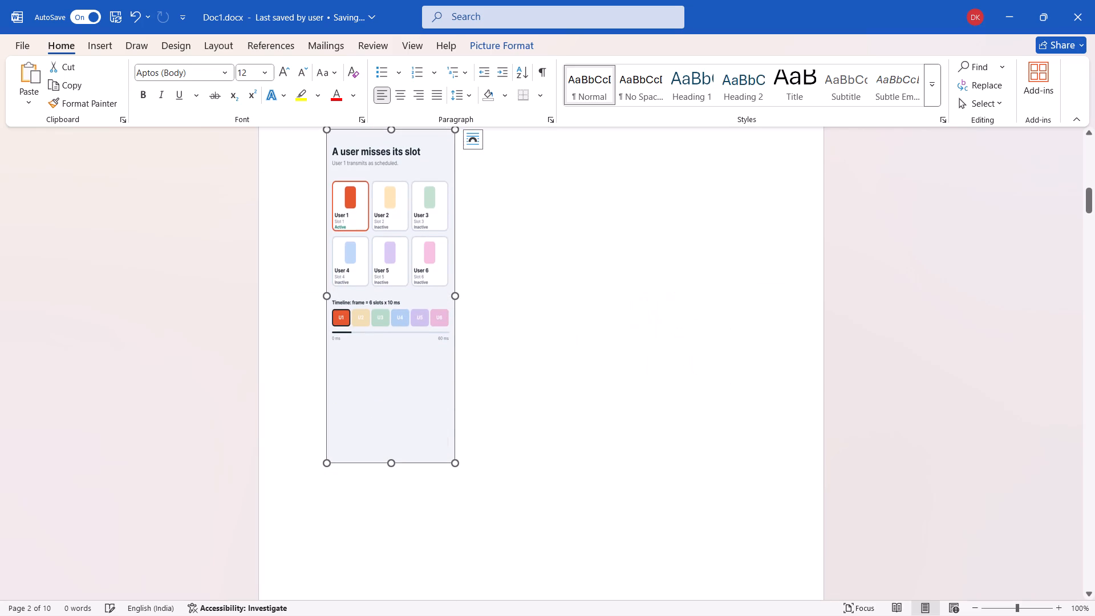
{"action": "left_click_drag", "start_coordinate": [455, 297], "coordinate": [451, 297]}
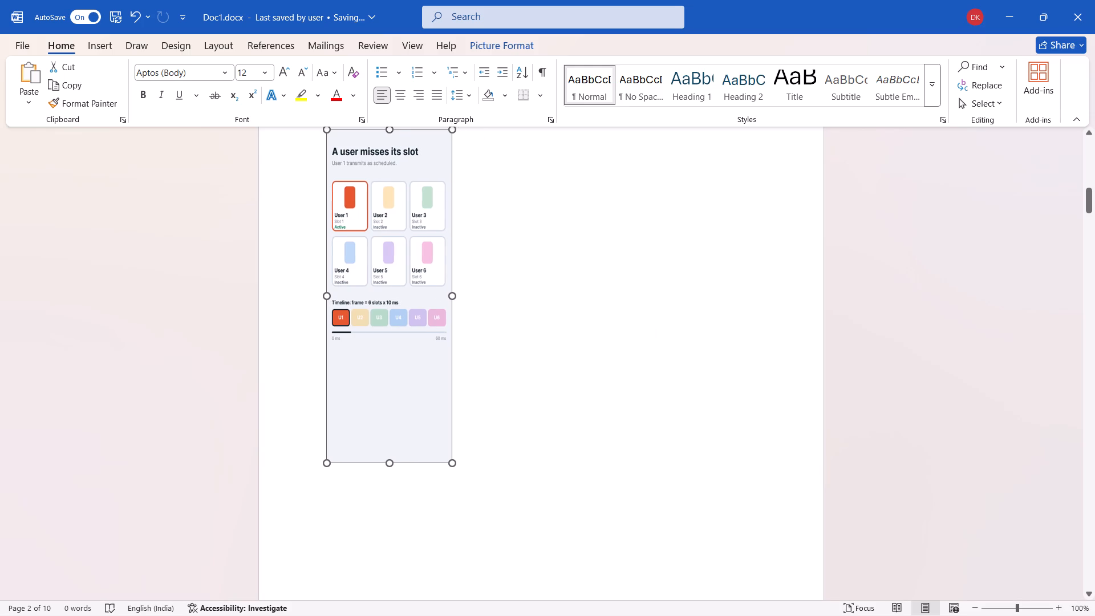
{"action": "left_click_drag", "start_coordinate": [451, 297], "coordinate": [450, 297]}
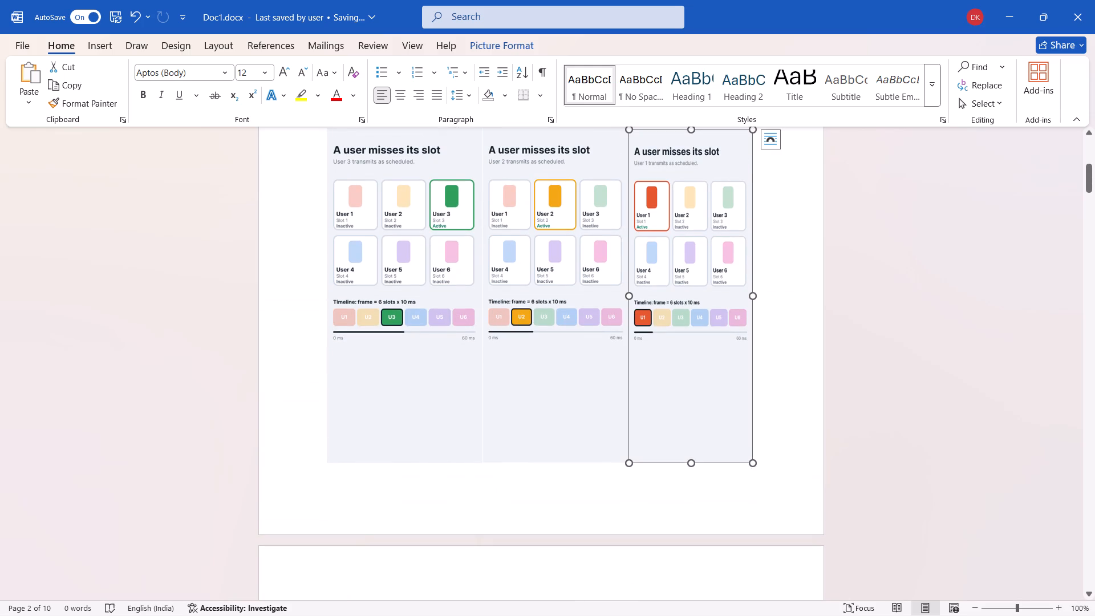
Narrow the User 2 picture in the second row to free up space for the User 1 picture.
{"action": "left_click", "coordinate": [496, 299]}
{"action": "left_click_drag", "start_coordinate": [629, 293], "coordinate": [627, 293]}
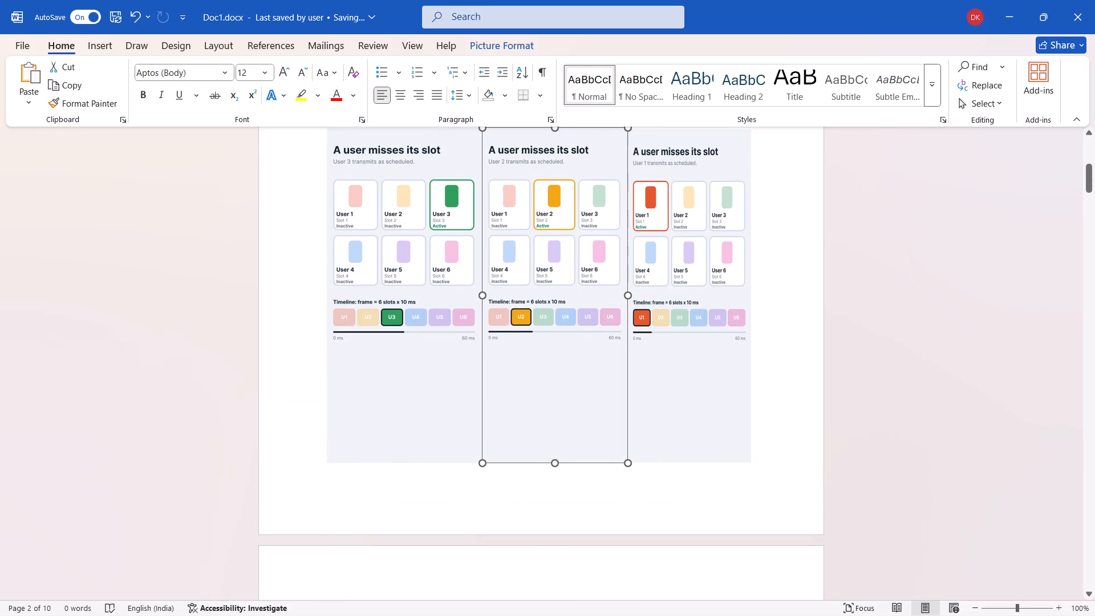
{"action": "left_click_drag", "start_coordinate": [627, 293], "coordinate": [617, 293]}
Widen the User 1 picture so the second row ends level with the first row's outer edge.
{"action": "left_click", "coordinate": [643, 293]}
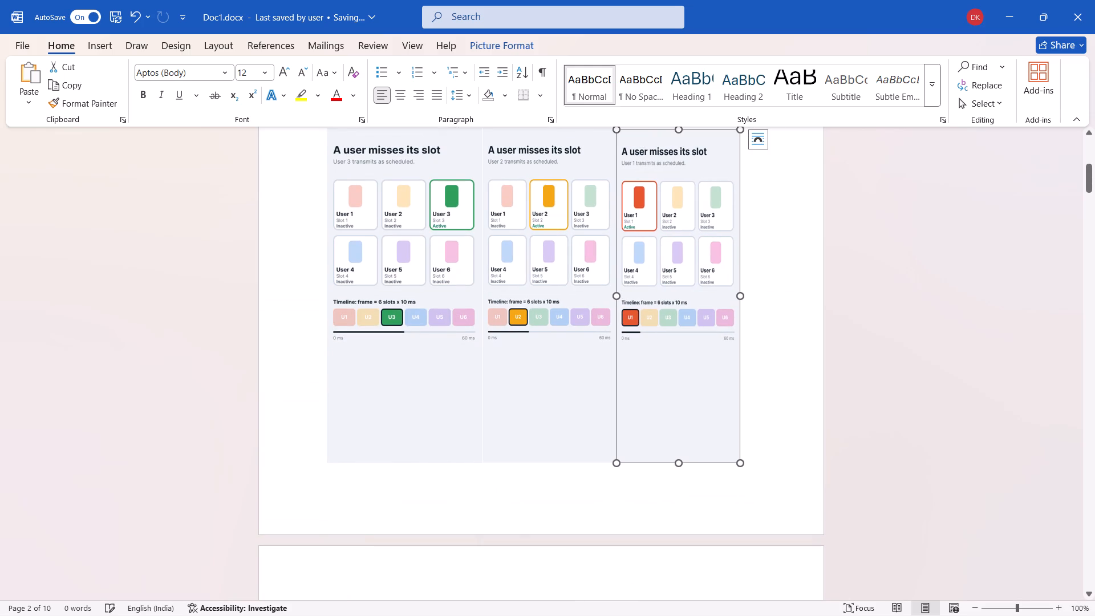
{"action": "left_click_drag", "start_coordinate": [742, 291], "coordinate": [757, 287]}
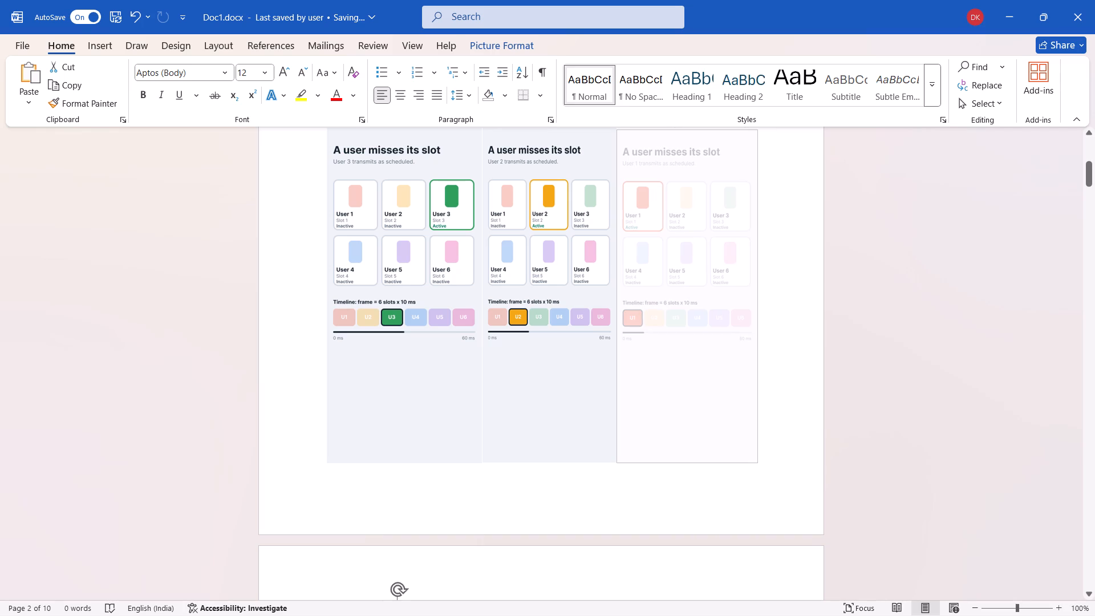
{"action": "left_click_drag", "start_coordinate": [757, 287], "coordinate": [753, 287]}
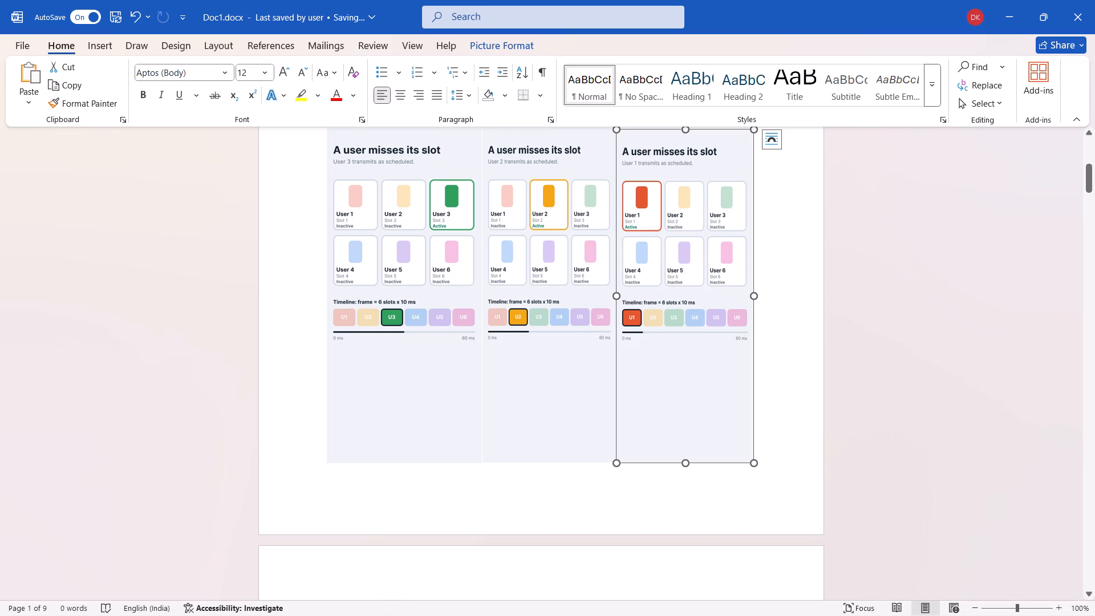
Narrow the User 3 picture in the second row to nearly the width of the picture above it.
{"action": "left_click", "coordinate": [354, 348]}
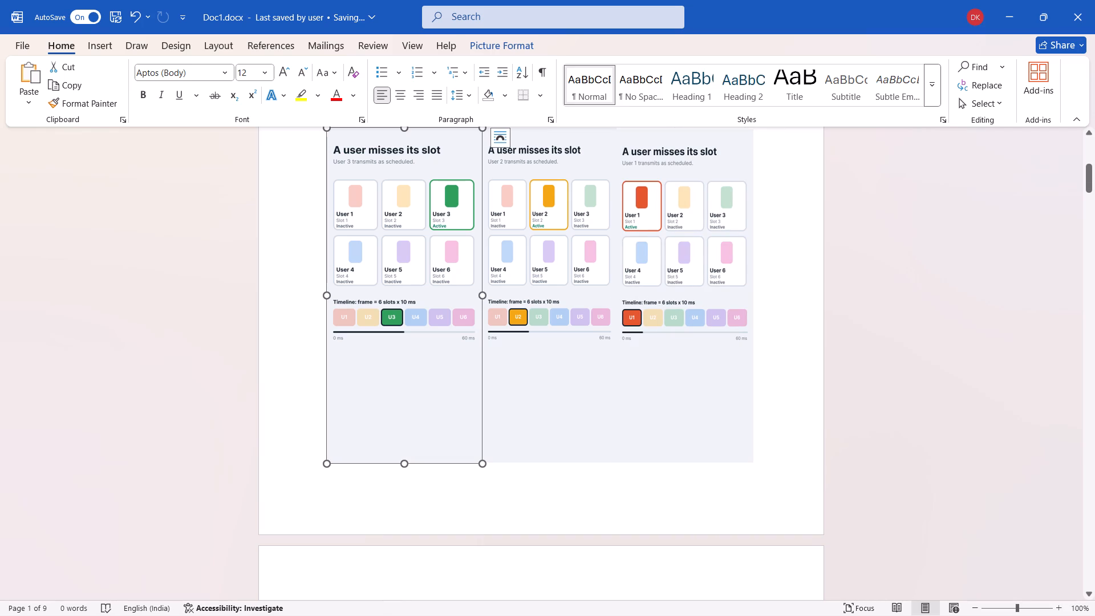
{"action": "left_click_drag", "start_coordinate": [481, 297], "coordinate": [469, 297]}
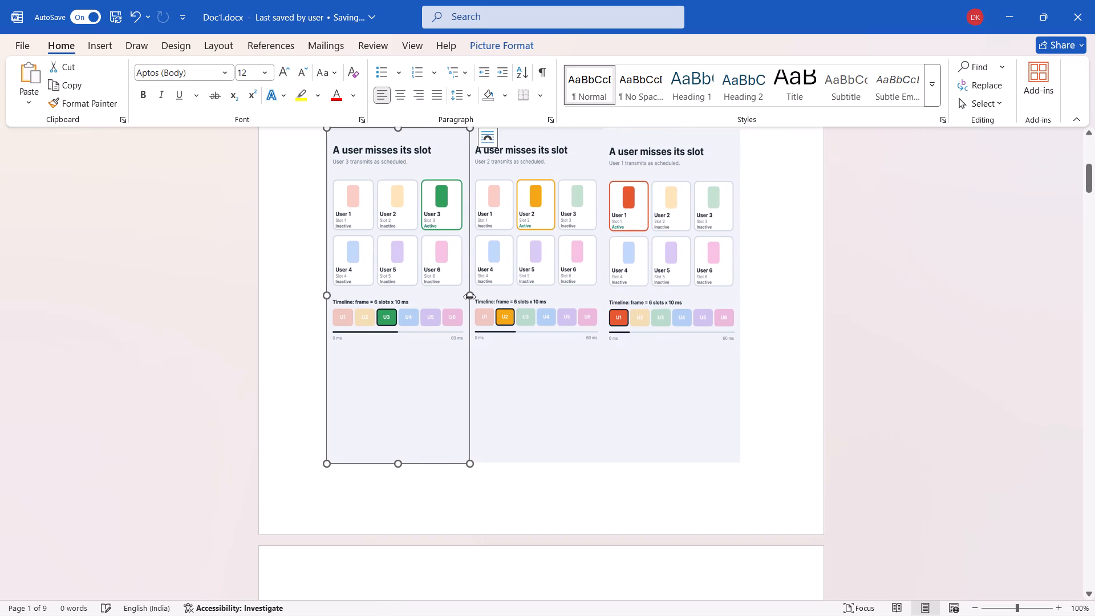
{"action": "left_click", "coordinate": [585, 291]}
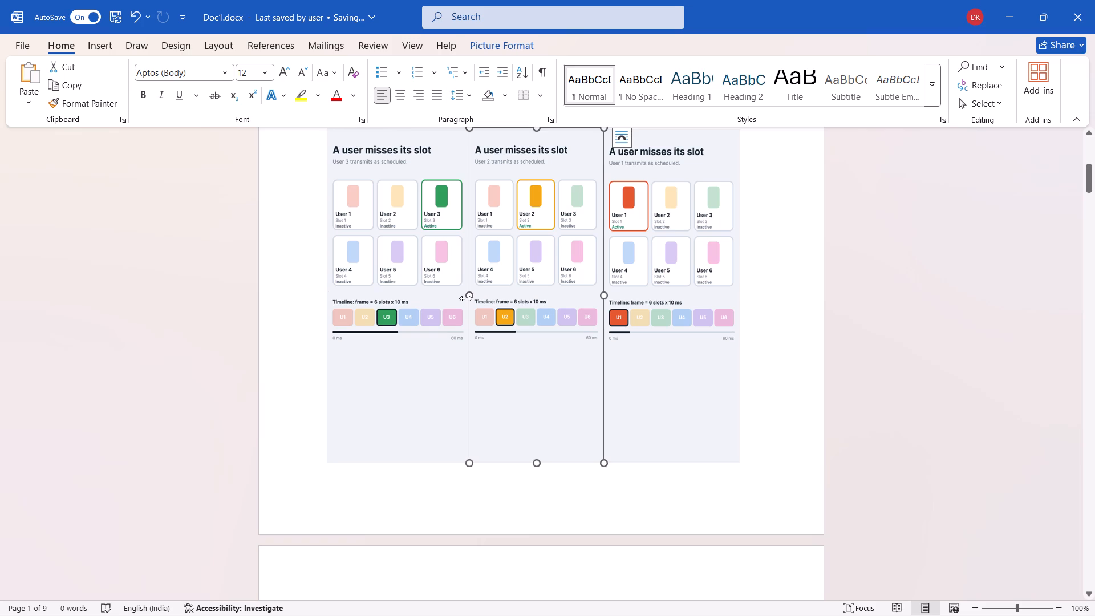
{"action": "double_click", "coordinate": [466, 297]}
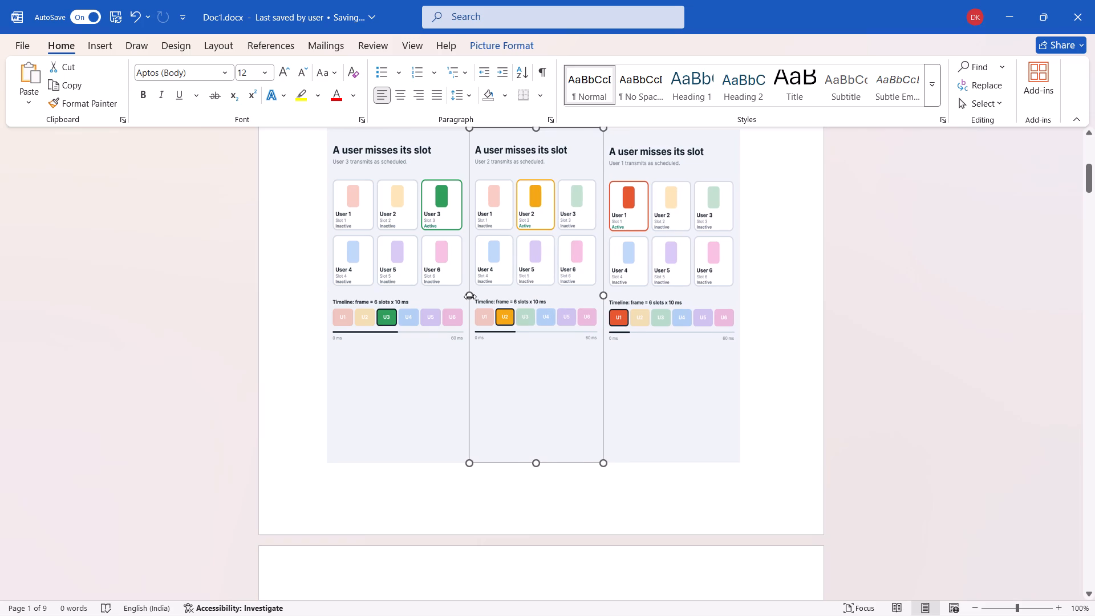
{"action": "left_click", "coordinate": [444, 300]}
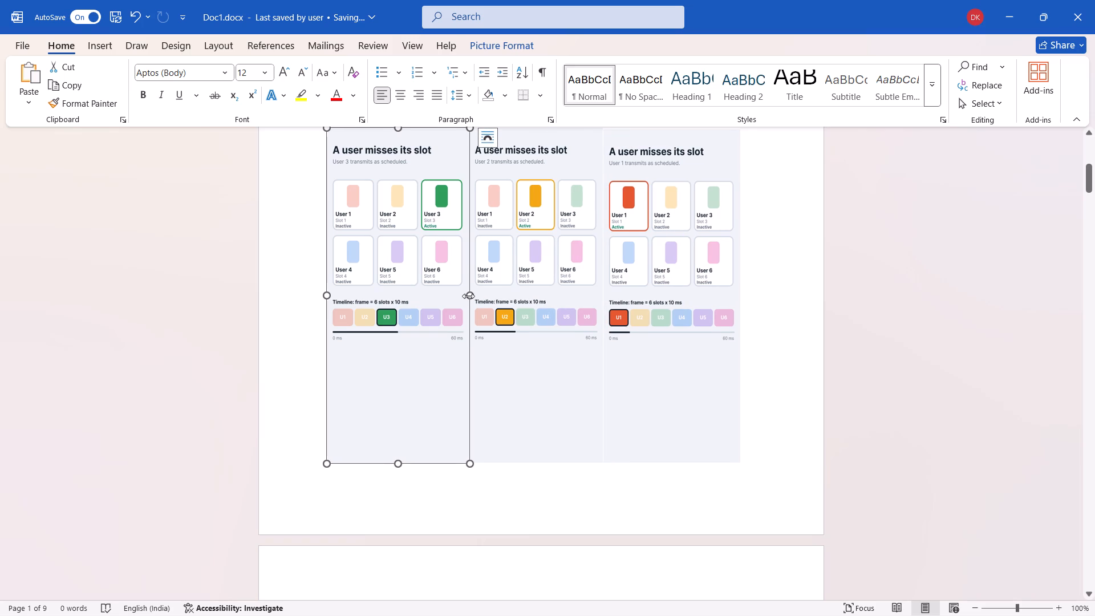
{"action": "left_click_drag", "start_coordinate": [468, 296], "coordinate": [474, 294]}
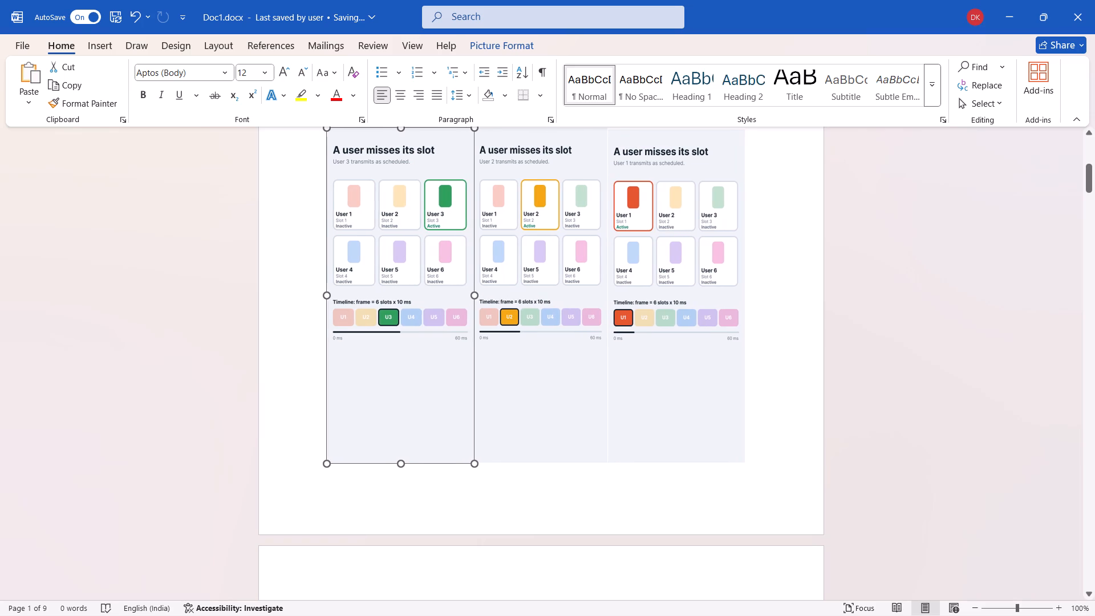
Widen the User 2 picture slightly and the User 1 picture until the second row ends level with the first row.
{"action": "left_click", "coordinate": [508, 287]}
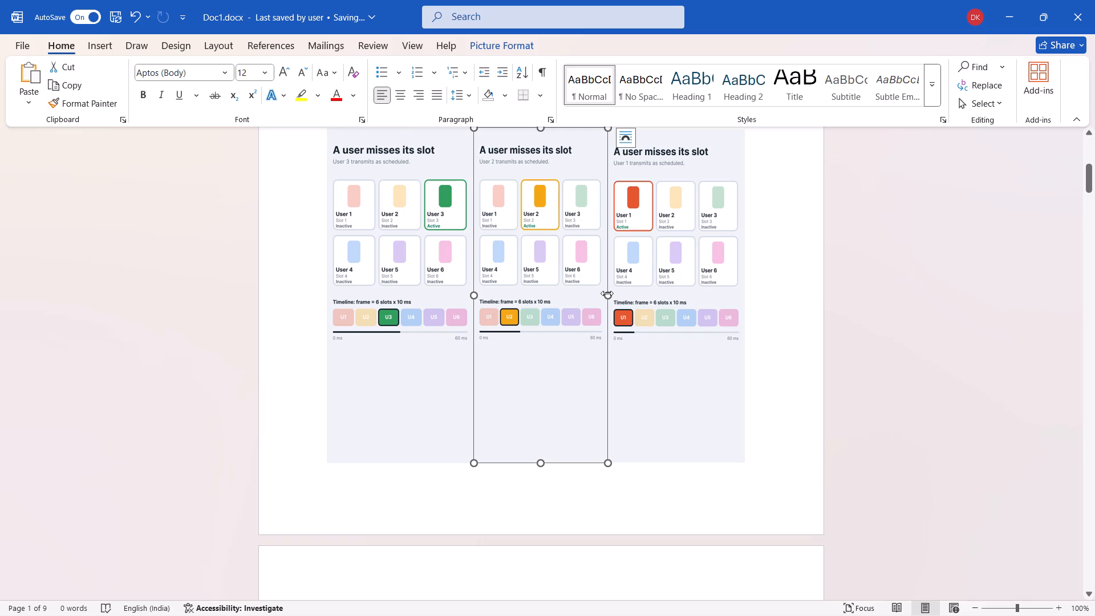
{"action": "left_click", "coordinate": [607, 293]}
{"action": "left_click", "coordinate": [679, 288]}
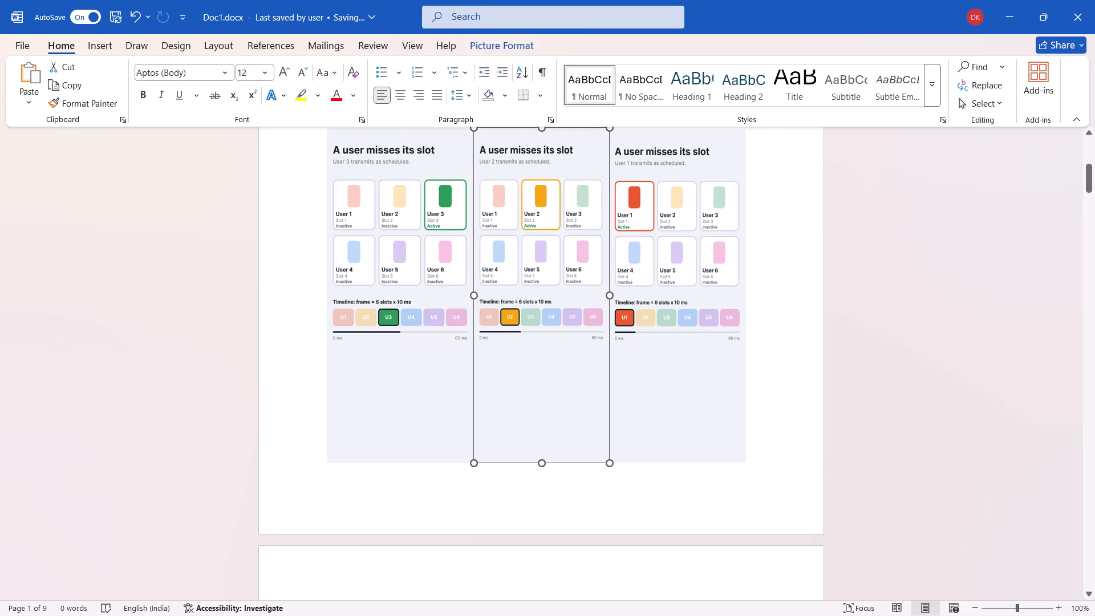
{"action": "scroll", "coordinate": [679, 288], "scroll_direction": "up", "scroll_amount": 1}
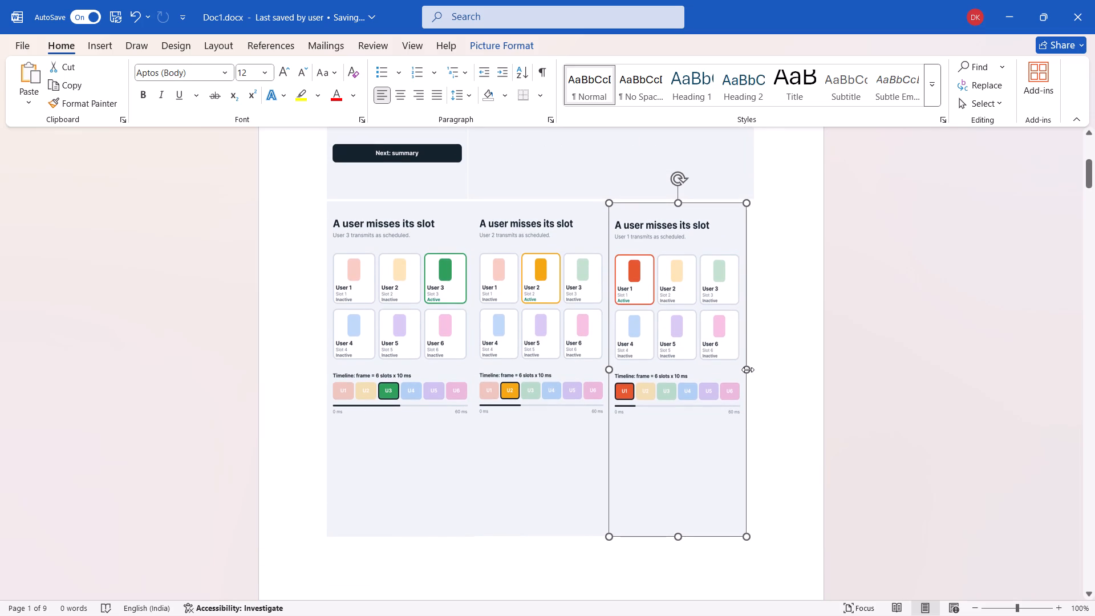
{"action": "left_click_drag", "start_coordinate": [748, 370], "coordinate": [755, 367]}
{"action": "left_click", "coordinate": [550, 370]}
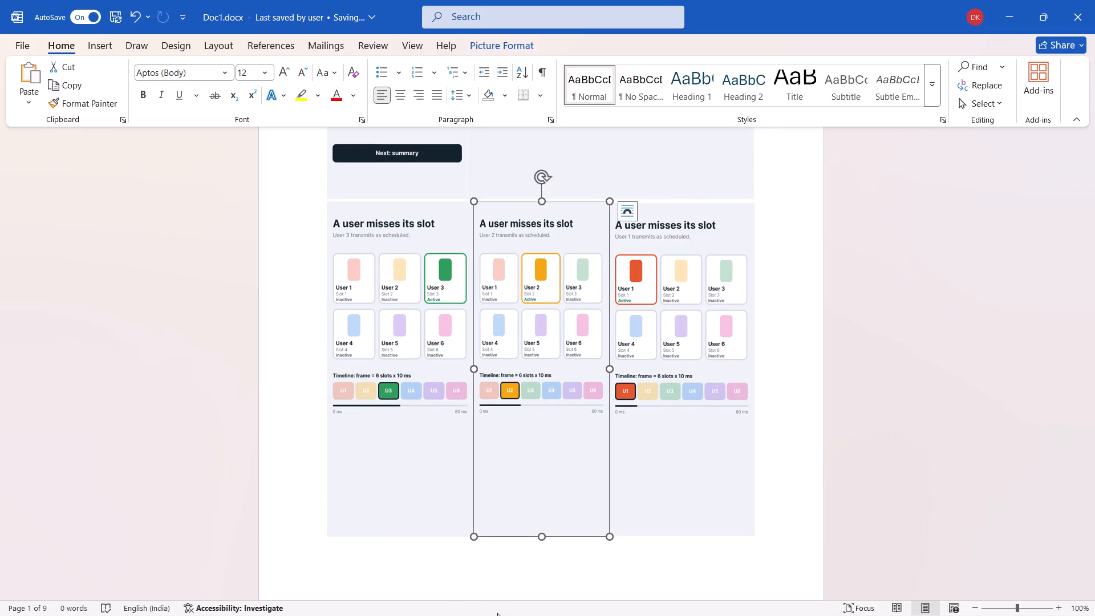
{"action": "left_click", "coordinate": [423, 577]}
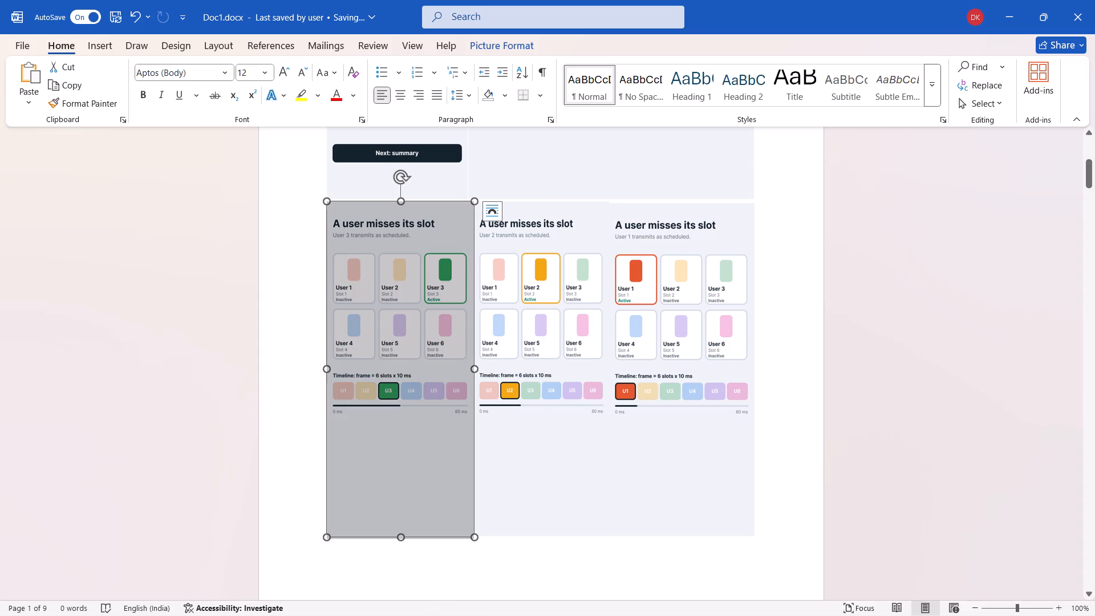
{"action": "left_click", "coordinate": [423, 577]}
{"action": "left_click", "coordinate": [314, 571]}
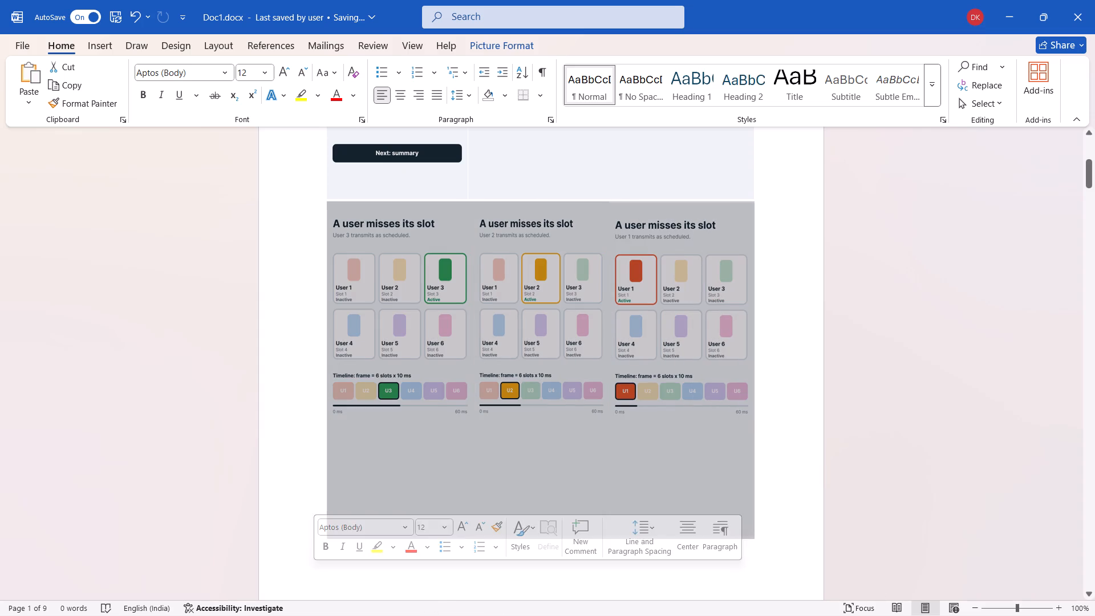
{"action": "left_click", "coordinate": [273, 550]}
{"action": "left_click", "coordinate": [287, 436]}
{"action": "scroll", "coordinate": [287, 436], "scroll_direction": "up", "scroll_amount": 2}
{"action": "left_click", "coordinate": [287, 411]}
Shrink the "Normal operation" User 6 picture proportionally to about a third of the width between the page margins.
{"action": "scroll", "coordinate": [287, 411], "scroll_direction": "down", "scroll_amount": 2}
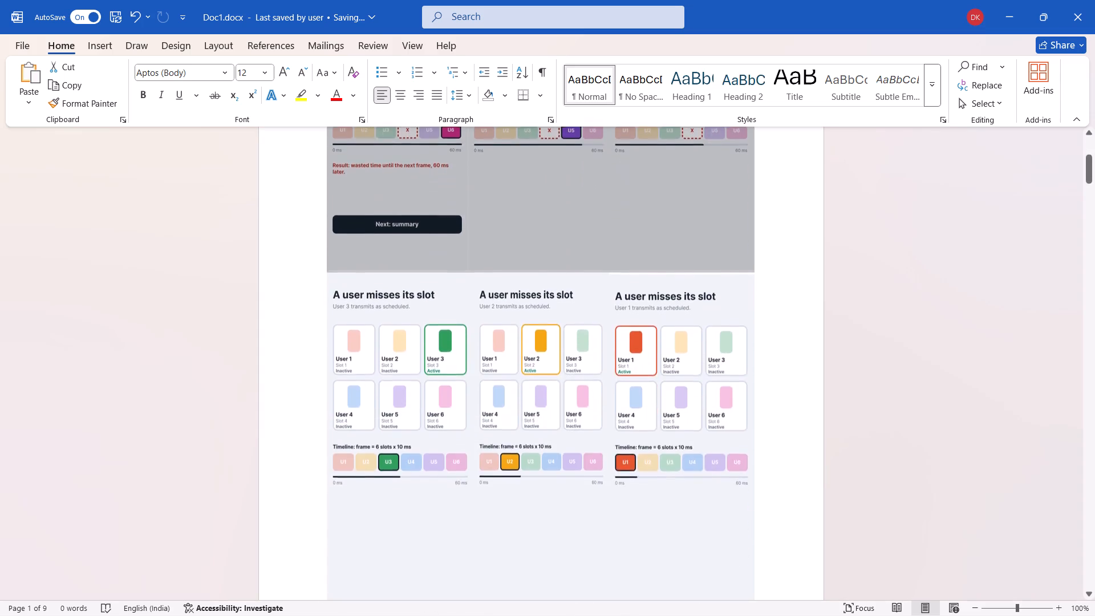
{"action": "scroll", "coordinate": [287, 411], "scroll_direction": "down", "scroll_amount": 3}
{"action": "left_click", "coordinate": [455, 379]}
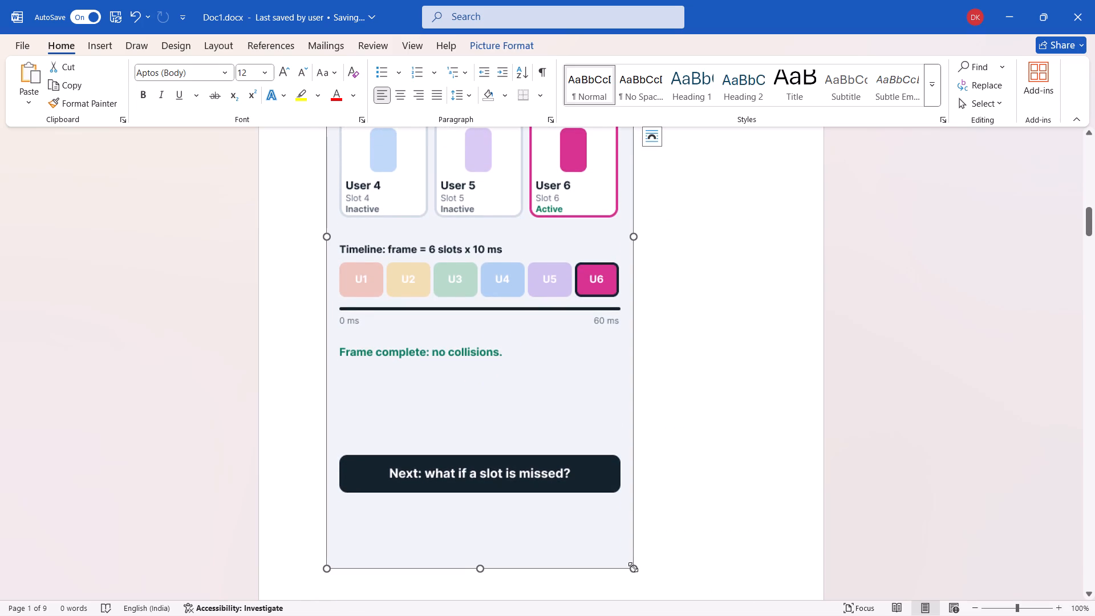
{"action": "left_click_drag", "start_coordinate": [633, 567], "coordinate": [433, 201]}
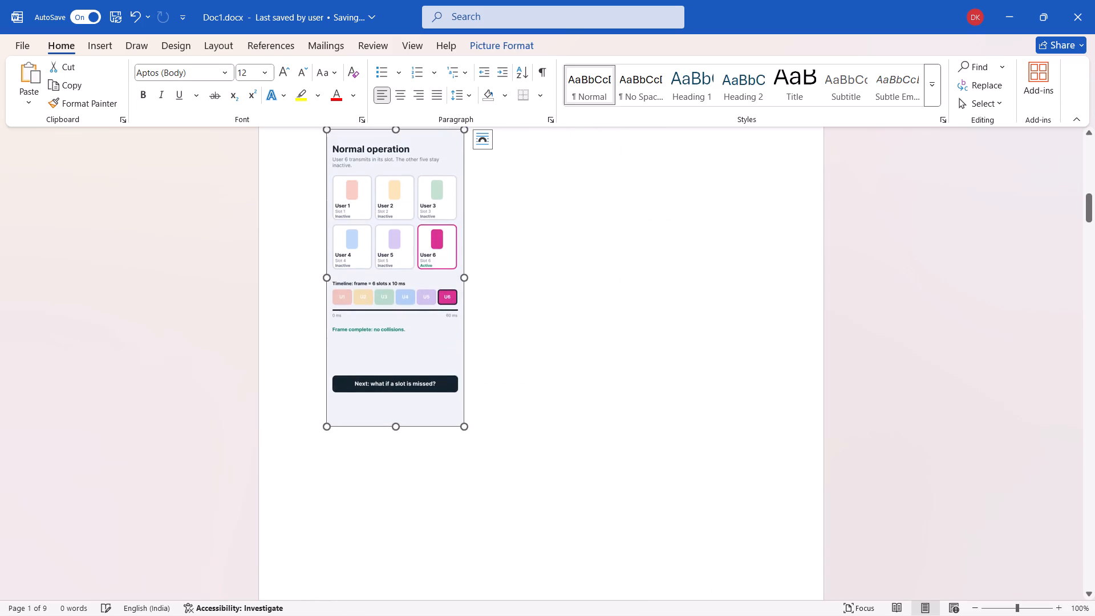
Shrink the "Normal operation" User 5 picture proportionally so it fits beside the User 6 picture.
{"action": "scroll", "coordinate": [433, 201], "scroll_direction": "up", "scroll_amount": 2}
{"action": "scroll", "coordinate": [433, 201], "scroll_direction": "down", "scroll_amount": 5}
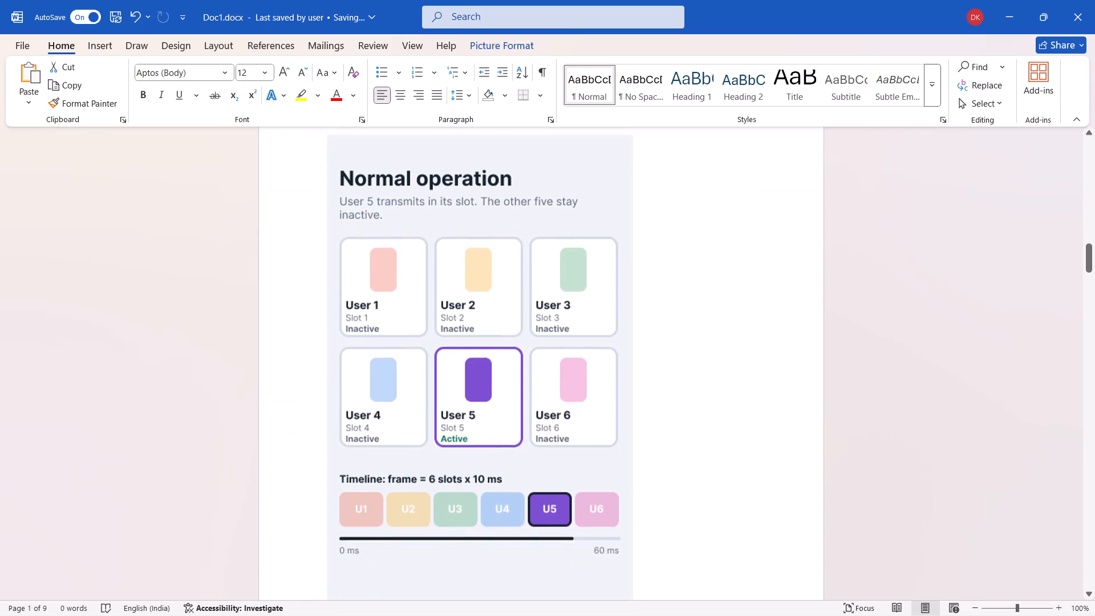
{"action": "left_click", "coordinate": [556, 407]}
{"action": "scroll", "coordinate": [556, 407], "scroll_direction": "down", "scroll_amount": 3}
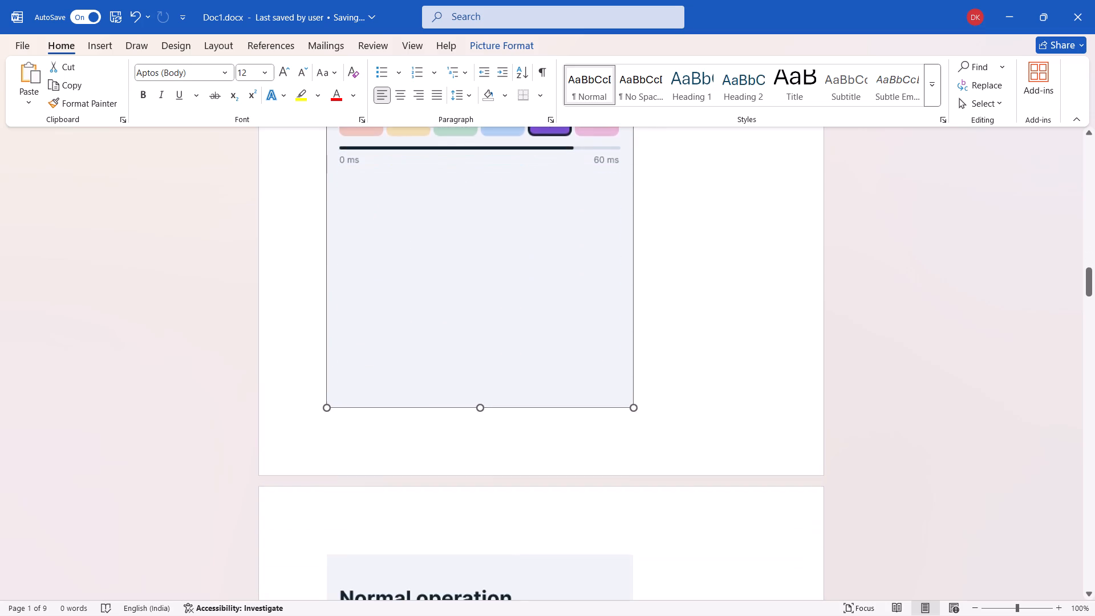
{"action": "left_click", "coordinate": [634, 392]}
{"action": "left_click_drag", "start_coordinate": [634, 392], "coordinate": [554, 283]}
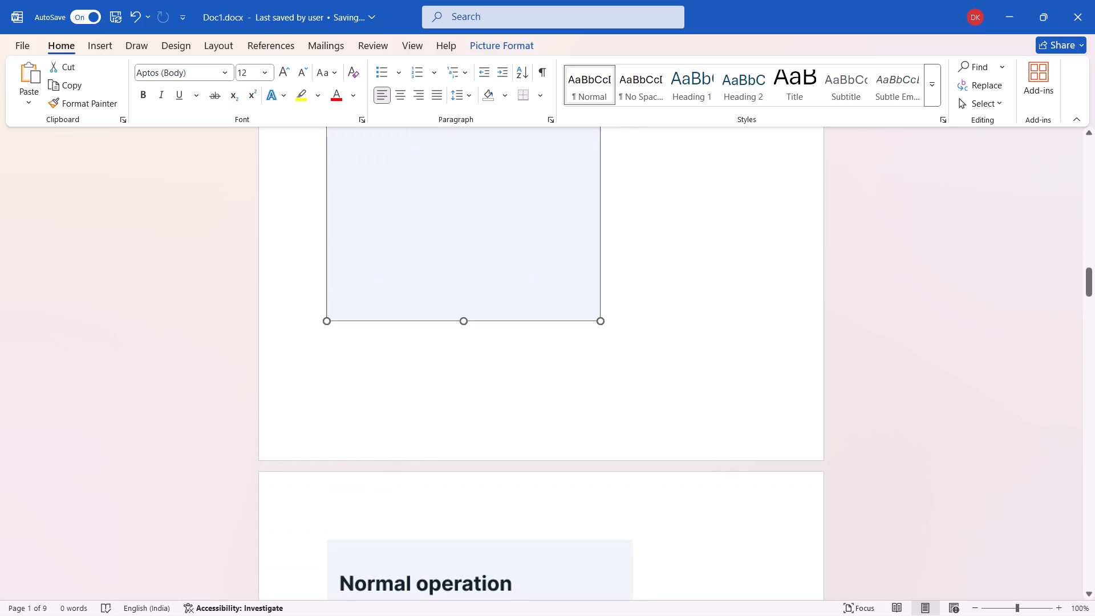
{"action": "left_click_drag", "start_coordinate": [554, 283], "coordinate": [417, 63]}
Shrink the "Normal operation" User 4 picture proportionally so it fits in the row with User 6 and User 5.
{"action": "scroll", "coordinate": [552, 375], "scroll_direction": "down", "scroll_amount": 3}
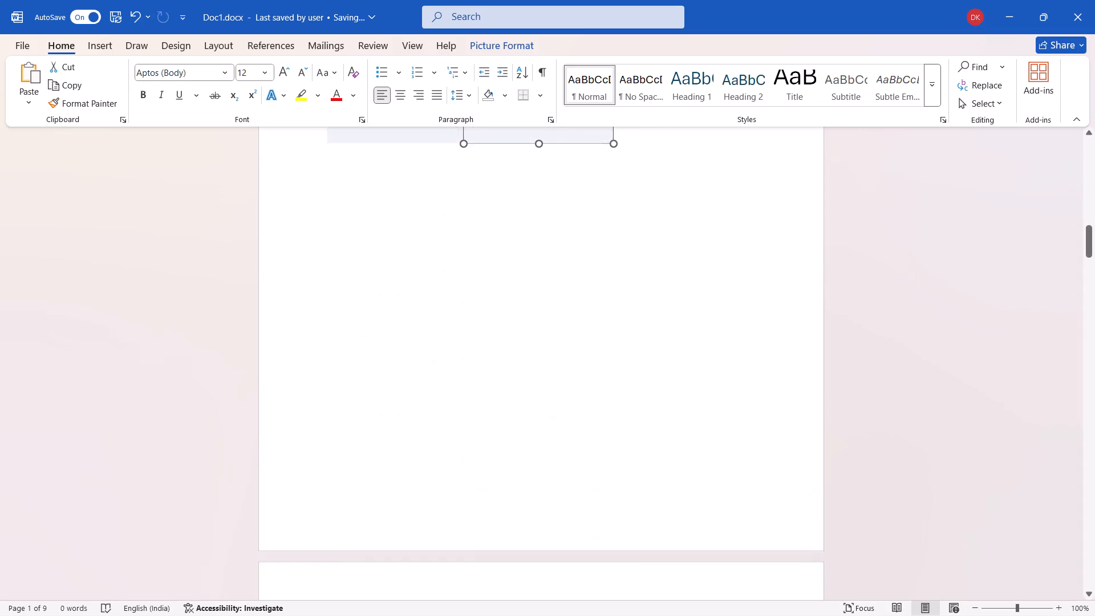
{"action": "scroll", "coordinate": [552, 375], "scroll_direction": "down", "scroll_amount": 3}
{"action": "left_click", "coordinate": [552, 375]}
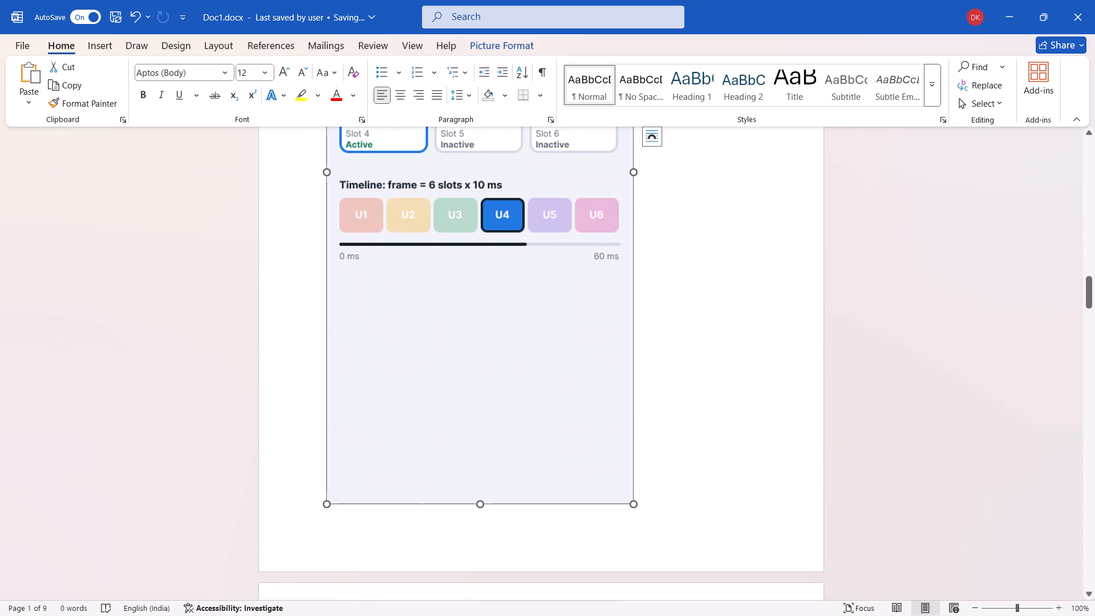
{"action": "left_click_drag", "start_coordinate": [634, 505], "coordinate": [402, 52]}
Shrink the "Normal operation" User 3 picture proportionally to under a quarter of the width between the page margins.
{"action": "scroll", "coordinate": [500, 258], "scroll_direction": "up", "scroll_amount": 1}
{"action": "scroll", "coordinate": [500, 258], "scroll_direction": "down", "scroll_amount": 3}
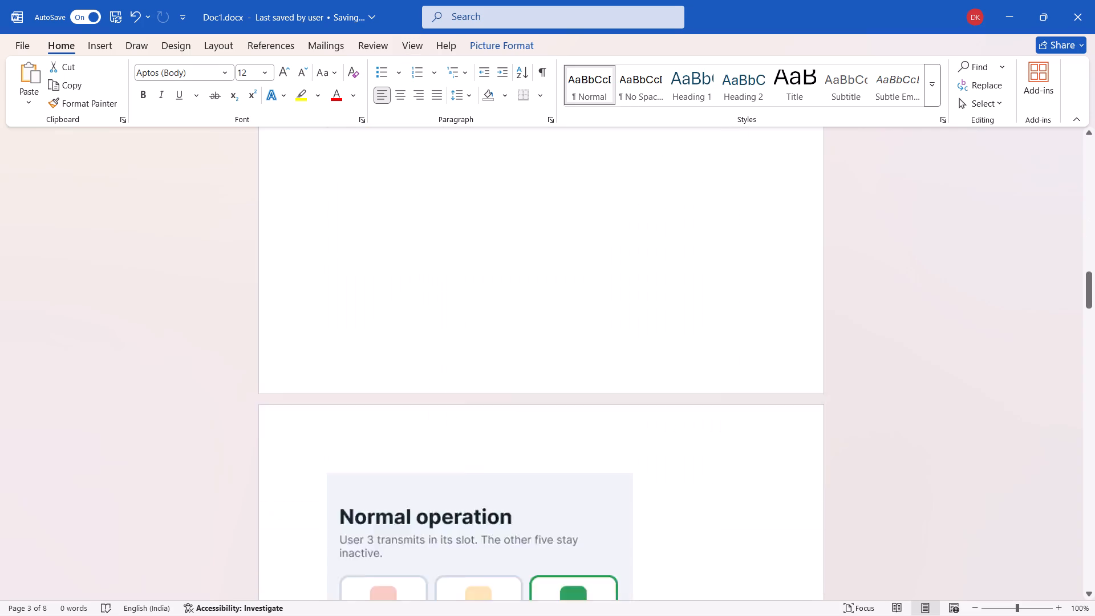
{"action": "scroll", "coordinate": [500, 258], "scroll_direction": "down", "scroll_amount": 2}
{"action": "left_click", "coordinate": [500, 258]}
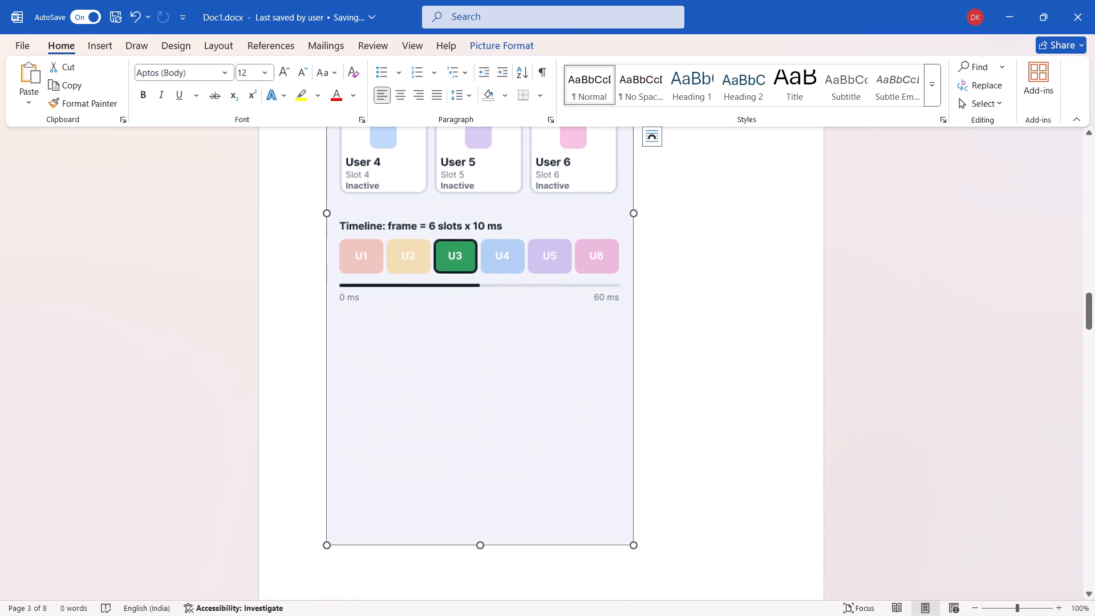
{"action": "left_click_drag", "start_coordinate": [638, 546], "coordinate": [422, 128]}
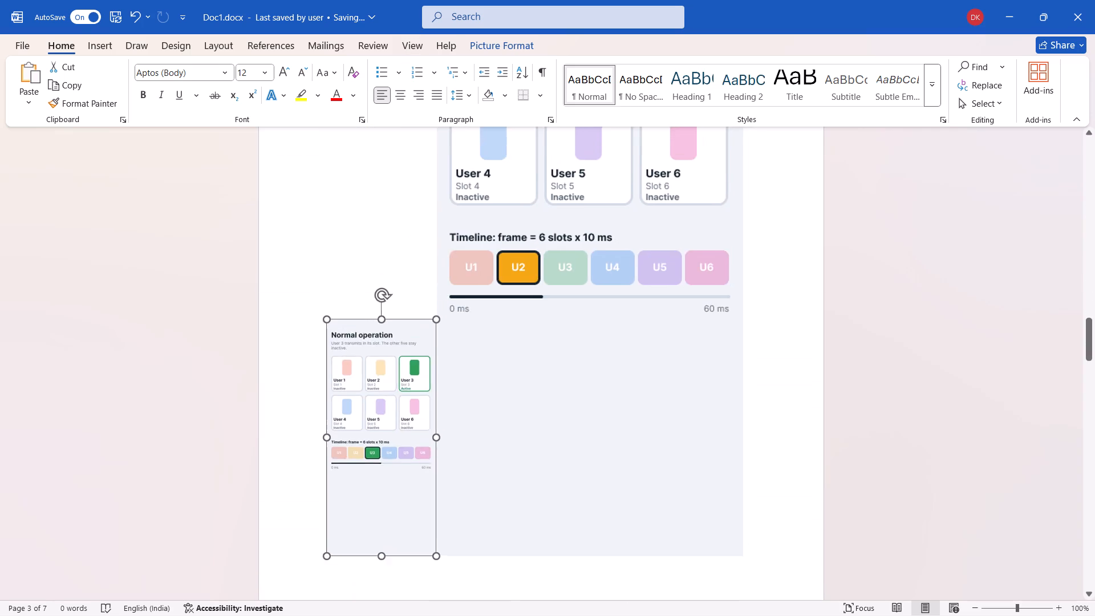
{"action": "left_click_drag", "start_coordinate": [422, 128], "coordinate": [418, 126]}
Shrink the "Normal operation" User 2 picture proportionally to nearly the size of the User 3 picture beside it.
{"action": "left_click", "coordinate": [547, 392]}
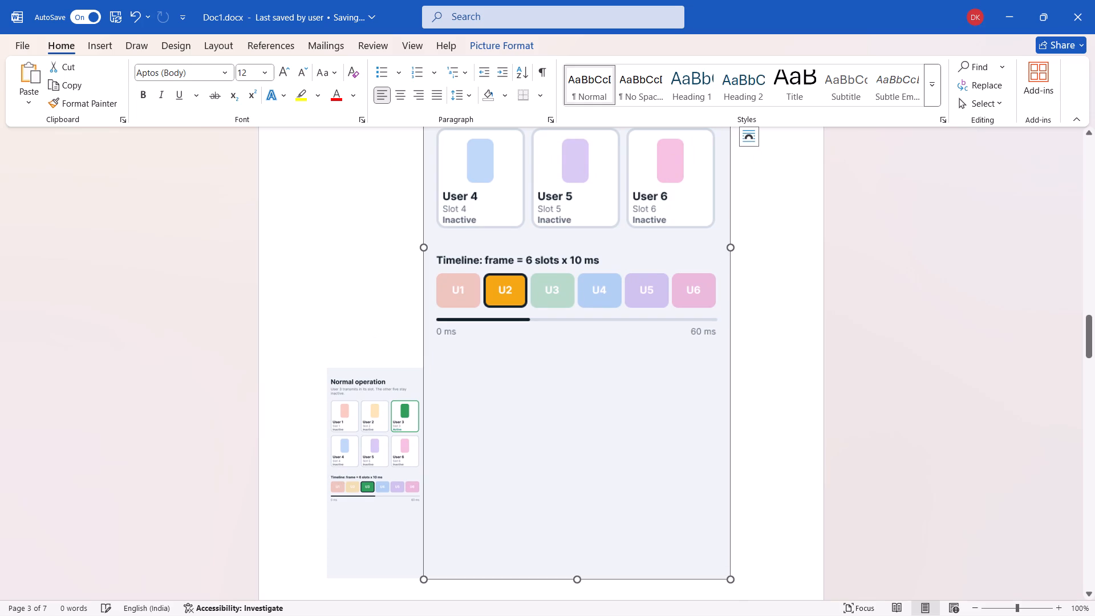
{"action": "left_click_drag", "start_coordinate": [731, 578], "coordinate": [463, 194]}
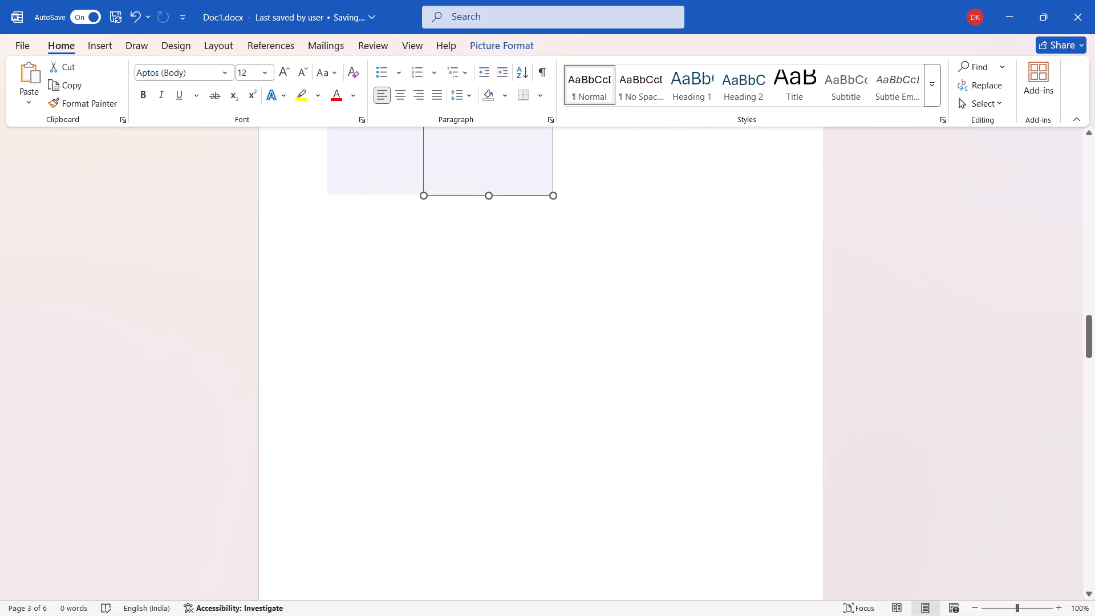
{"action": "left_click_drag", "start_coordinate": [463, 194], "coordinate": [450, 121]}
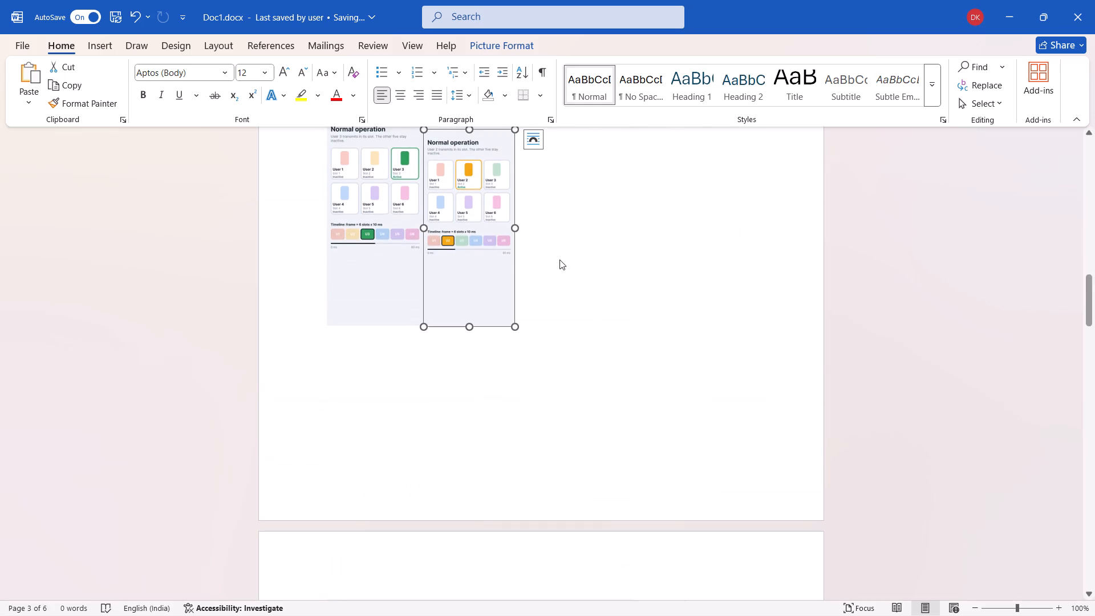
Shrink the "Normal operation" User 1 picture proportionally so it fits in the row beside User 3 and User 2.
{"action": "scroll", "coordinate": [559, 260], "scroll_direction": "down", "scroll_amount": 6}
{"action": "left_click", "coordinate": [559, 260]}
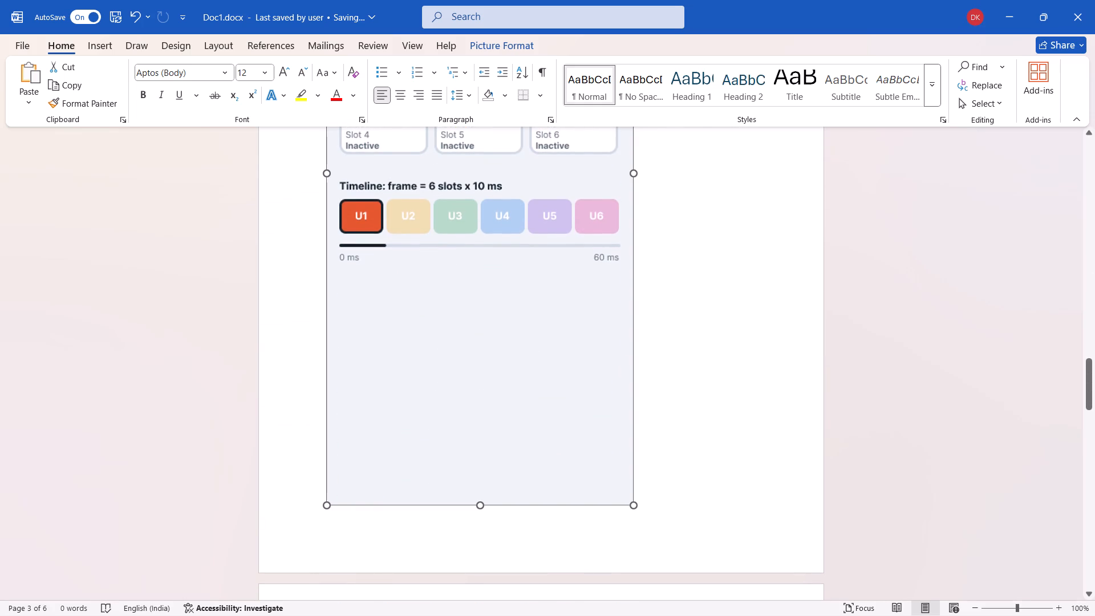
{"action": "left_click_drag", "start_coordinate": [635, 509], "coordinate": [435, 183]}
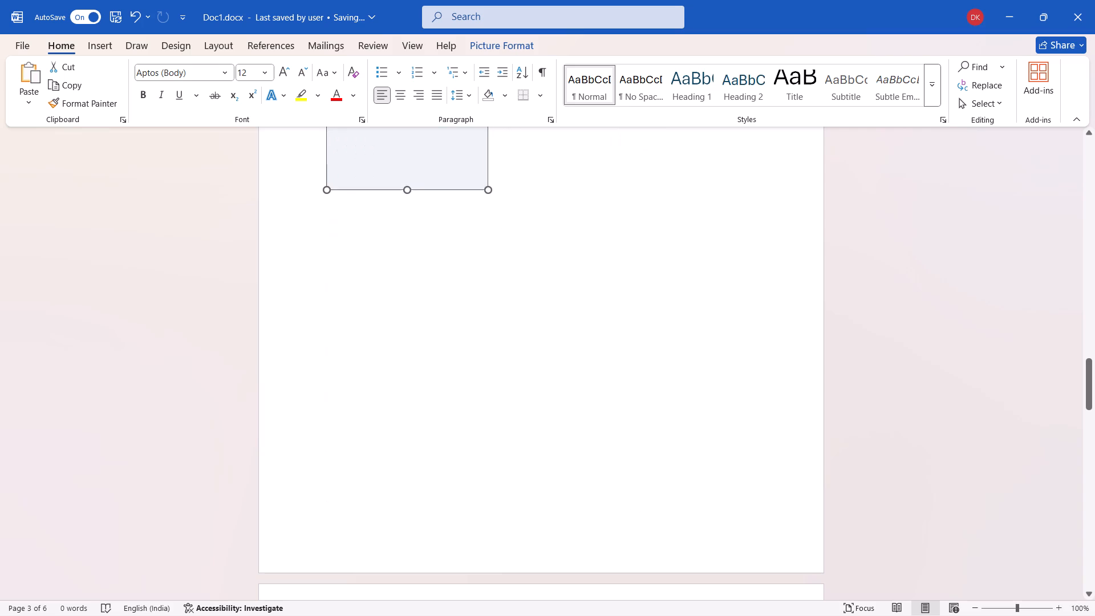
{"action": "left_click_drag", "start_coordinate": [435, 183], "coordinate": [364, 123]}
Shrink the slot schedule picture with "Start the timeline" proportionally to about a third of the width between the page margins.
{"action": "scroll", "coordinate": [364, 123], "scroll_direction": "up", "scroll_amount": 4}
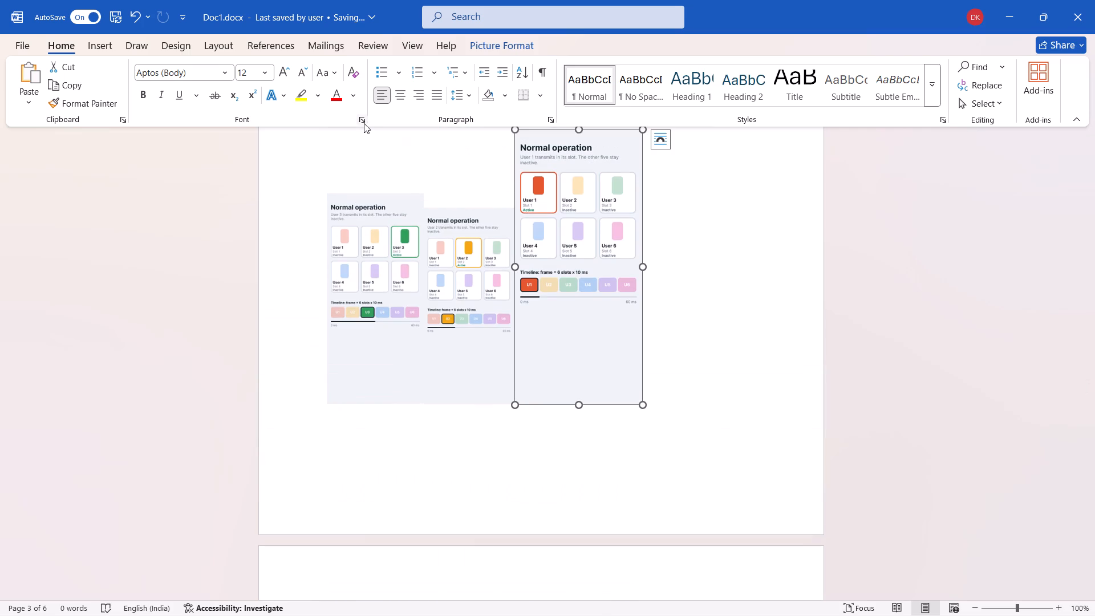
{"action": "scroll", "coordinate": [450, 201], "scroll_direction": "up", "scroll_amount": 2}
{"action": "left_click", "coordinate": [450, 201]}
{"action": "scroll", "coordinate": [450, 201], "scroll_direction": "down", "scroll_amount": 2}
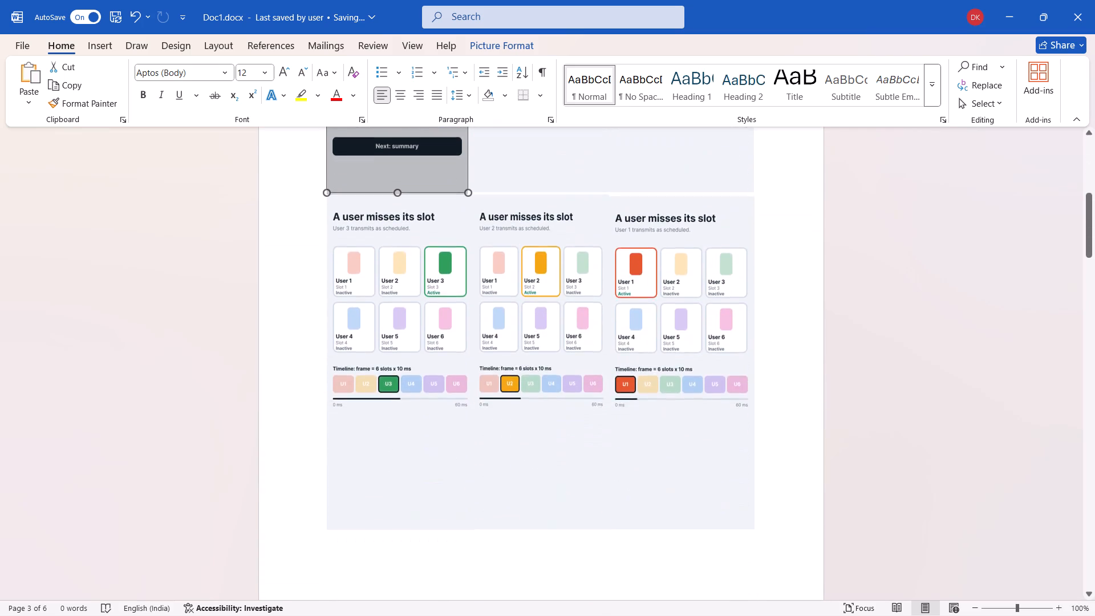
{"action": "scroll", "coordinate": [450, 201], "scroll_direction": "down", "scroll_amount": 6}
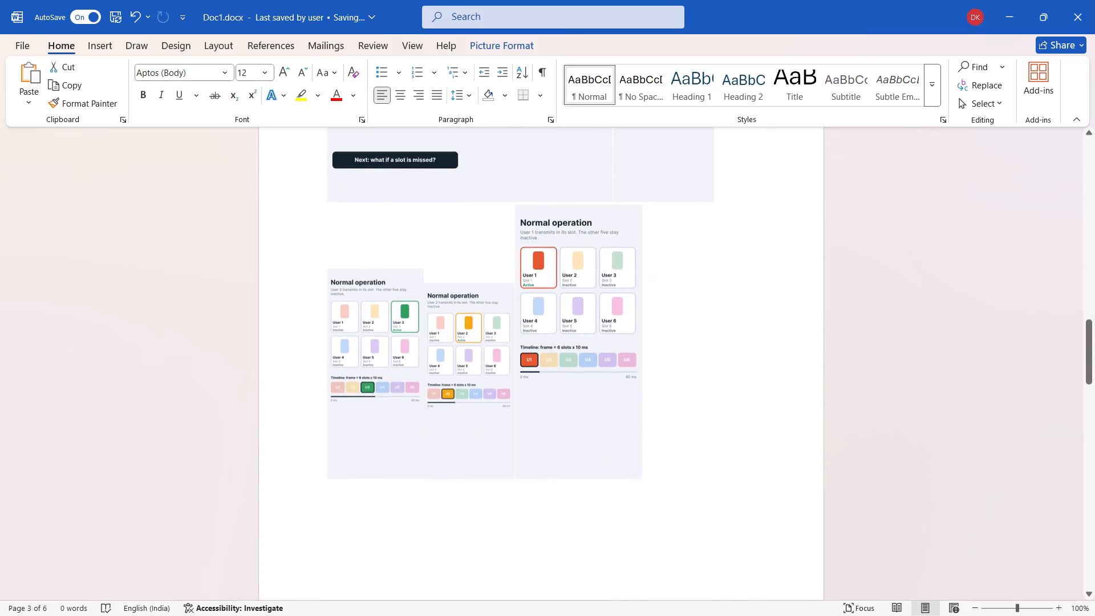
{"action": "scroll", "coordinate": [450, 201], "scroll_direction": "down", "scroll_amount": 3}
{"action": "left_click", "coordinate": [492, 268]}
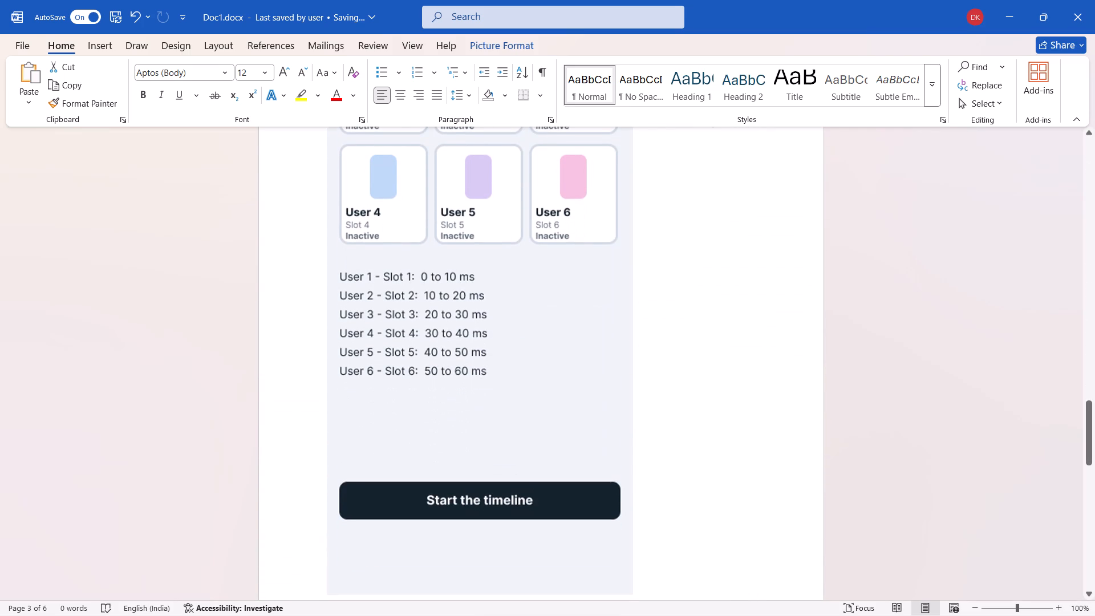
{"action": "left_click_drag", "start_coordinate": [636, 594], "coordinate": [468, 312]}
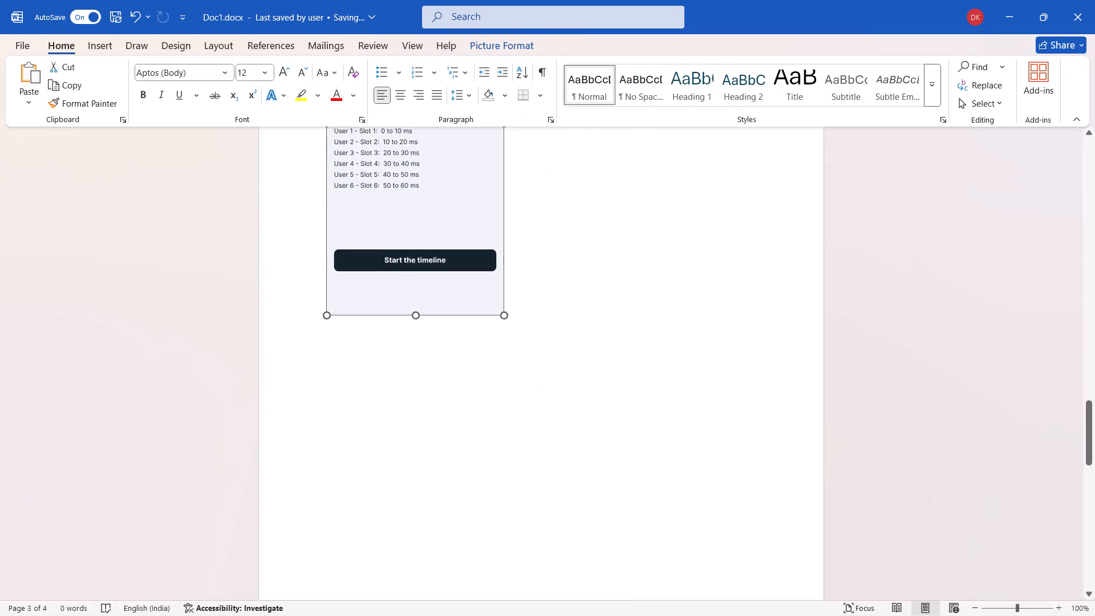
{"action": "left_click_drag", "start_coordinate": [468, 312], "coordinate": [428, 244]}
Shrink the "TDMA: what to remember" picture proportionally to about a third of the width between the margins, fitting beside the slot schedule picture.
{"action": "scroll", "coordinate": [428, 244], "scroll_direction": "down", "scroll_amount": 2}
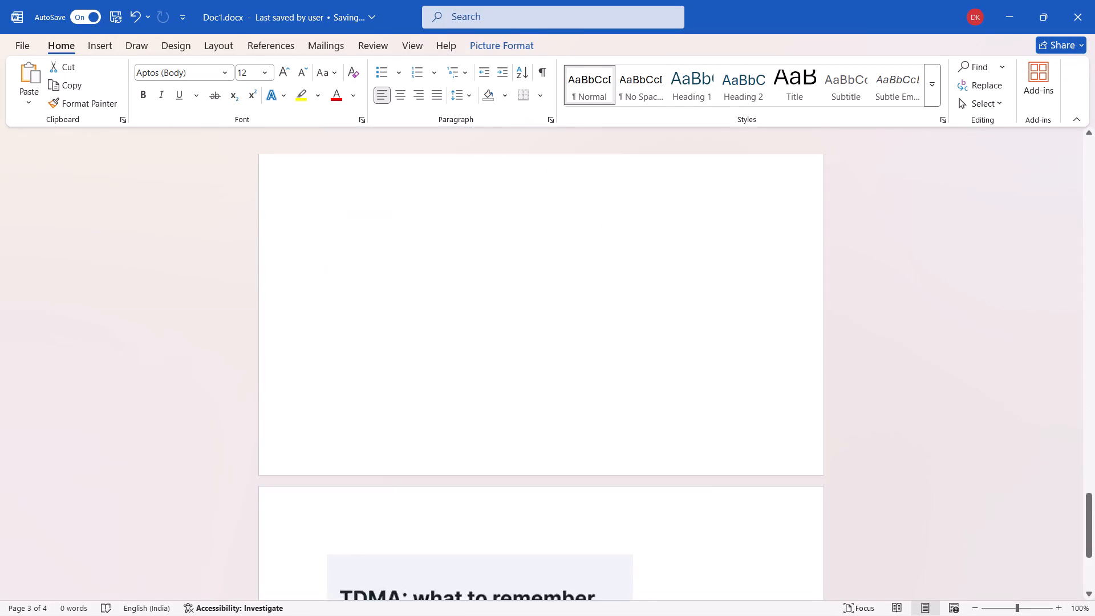
{"action": "scroll", "coordinate": [428, 244], "scroll_direction": "down", "scroll_amount": 1}
{"action": "left_click", "coordinate": [428, 244]}
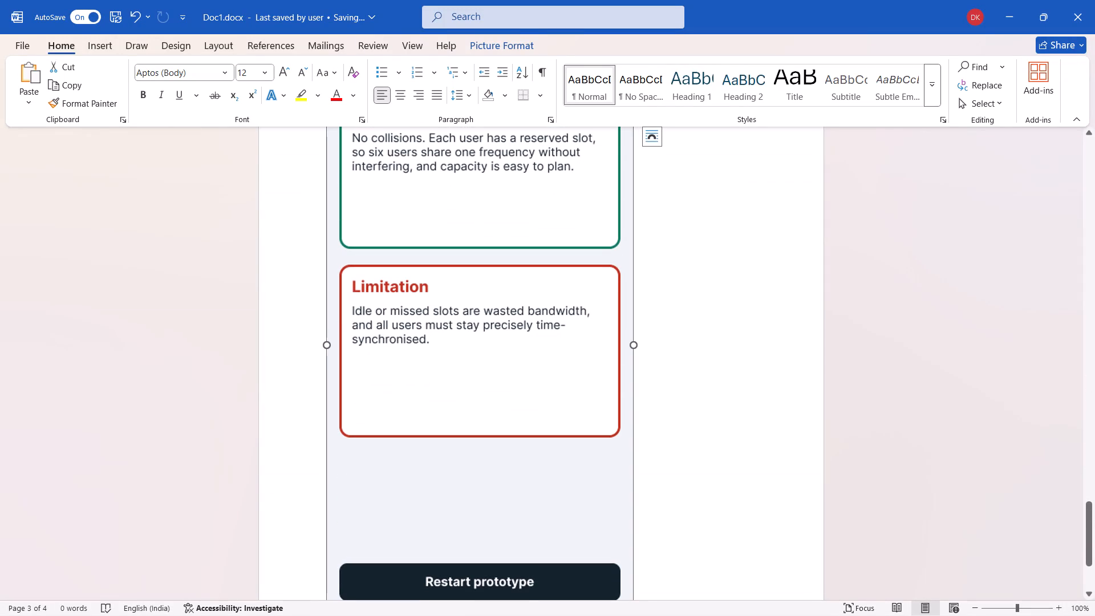
{"action": "scroll", "coordinate": [633, 574], "scroll_direction": "down", "scroll_amount": 1}
{"action": "left_click", "coordinate": [631, 523]}
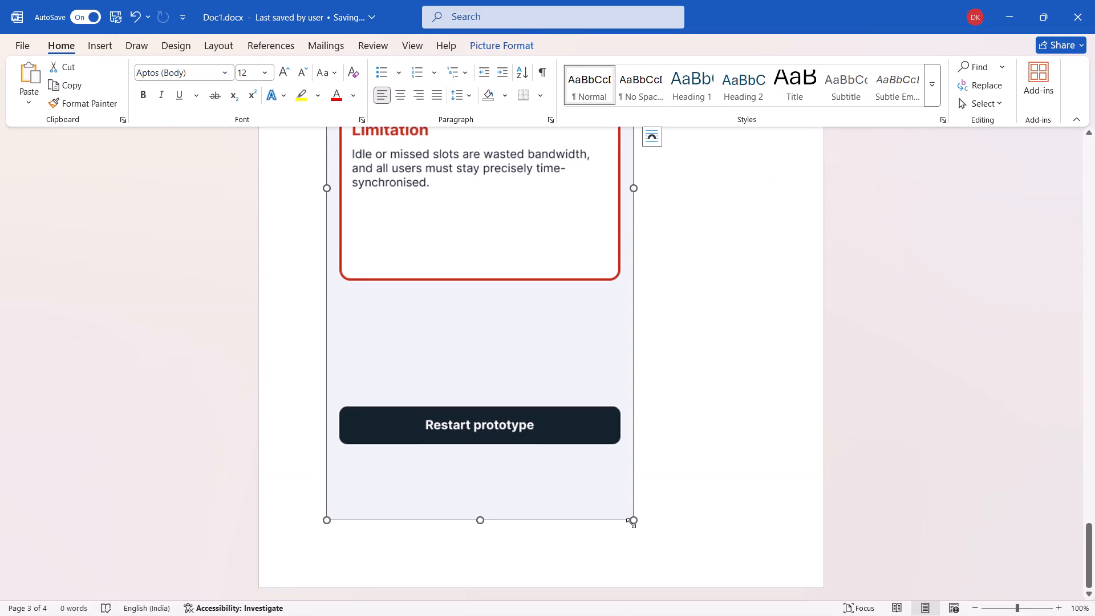
{"action": "double_click", "coordinate": [631, 523]}
{"action": "left_click_drag", "start_coordinate": [634, 518], "coordinate": [515, 274]}
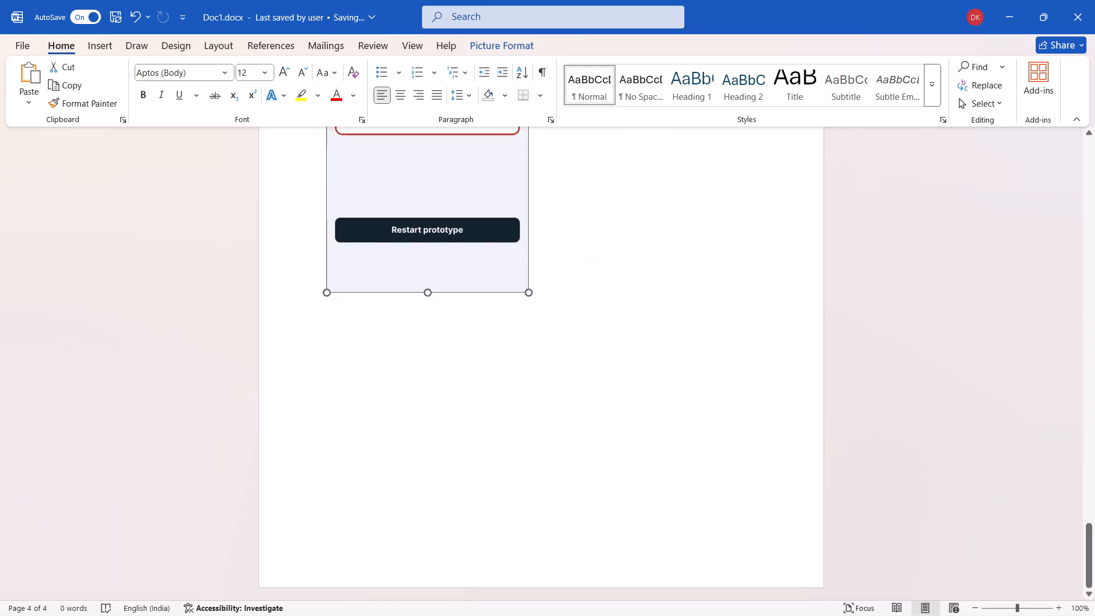
{"action": "left_click_drag", "start_coordinate": [515, 274], "coordinate": [373, 164]}
Stretch the "Normal operation" User 6 picture taller, keeping its width, so its height matches the User 5 picture beside it.
{"action": "scroll", "coordinate": [582, 274], "scroll_direction": "up", "scroll_amount": 1}
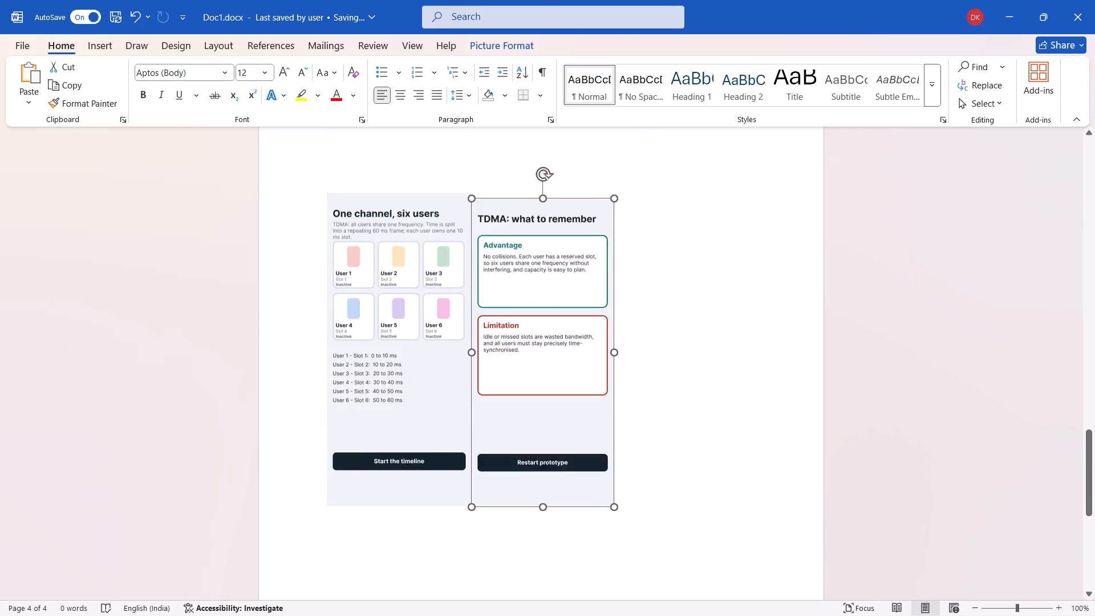
{"action": "scroll", "coordinate": [582, 274], "scroll_direction": "up", "scroll_amount": 3}
{"action": "scroll", "coordinate": [582, 274], "scroll_direction": "down", "scroll_amount": 3}
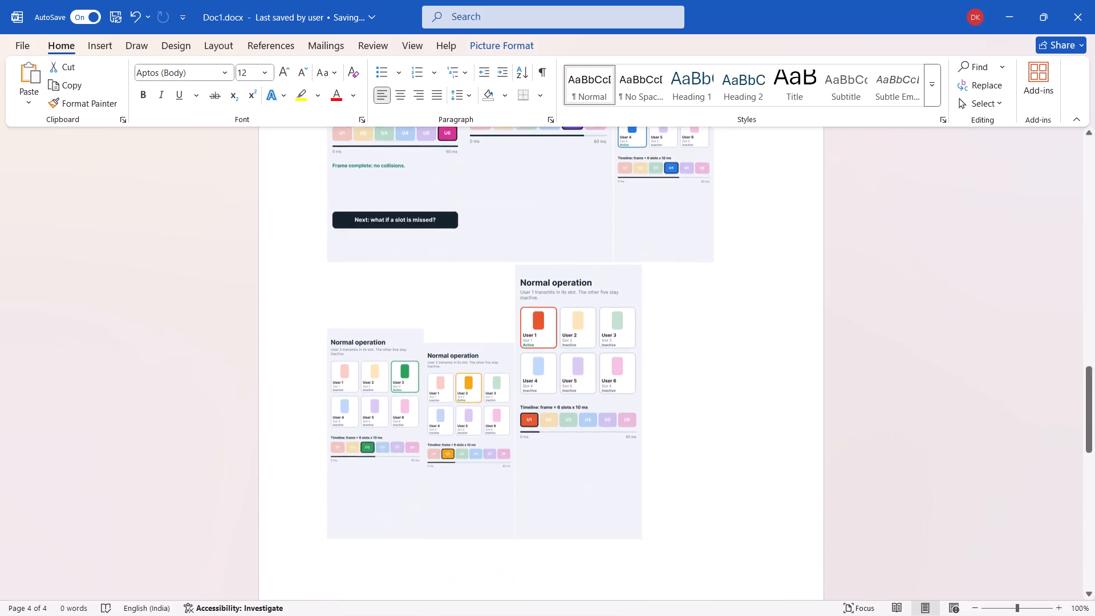
{"action": "scroll", "coordinate": [582, 274], "scroll_direction": "down", "scroll_amount": 4}
{"action": "scroll", "coordinate": [582, 274], "scroll_direction": "up", "scroll_amount": 3}
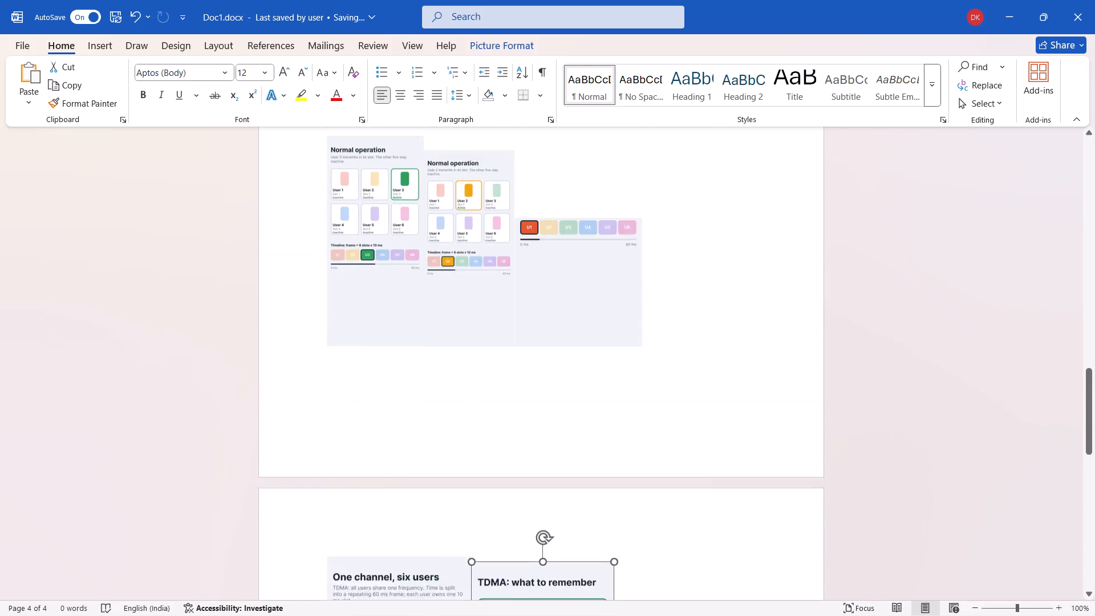
{"action": "scroll", "coordinate": [582, 274], "scroll_direction": "up", "scroll_amount": 2}
{"action": "scroll", "coordinate": [582, 274], "scroll_direction": "left", "scroll_amount": 1}
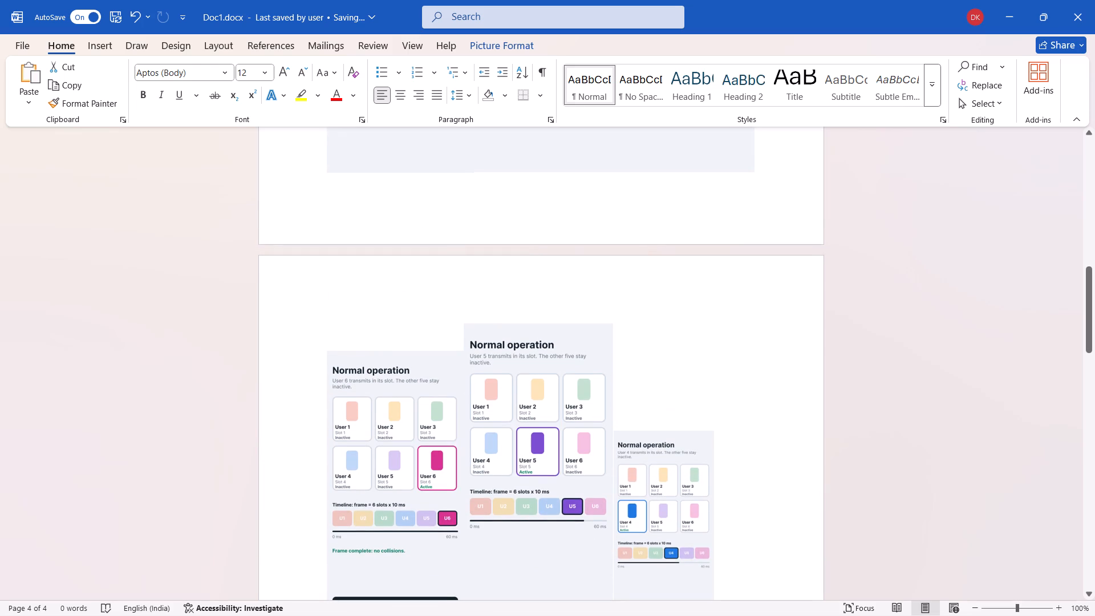
{"action": "left_click", "coordinate": [412, 406]}
{"action": "left_click_drag", "start_coordinate": [399, 349], "coordinate": [397, 319]}
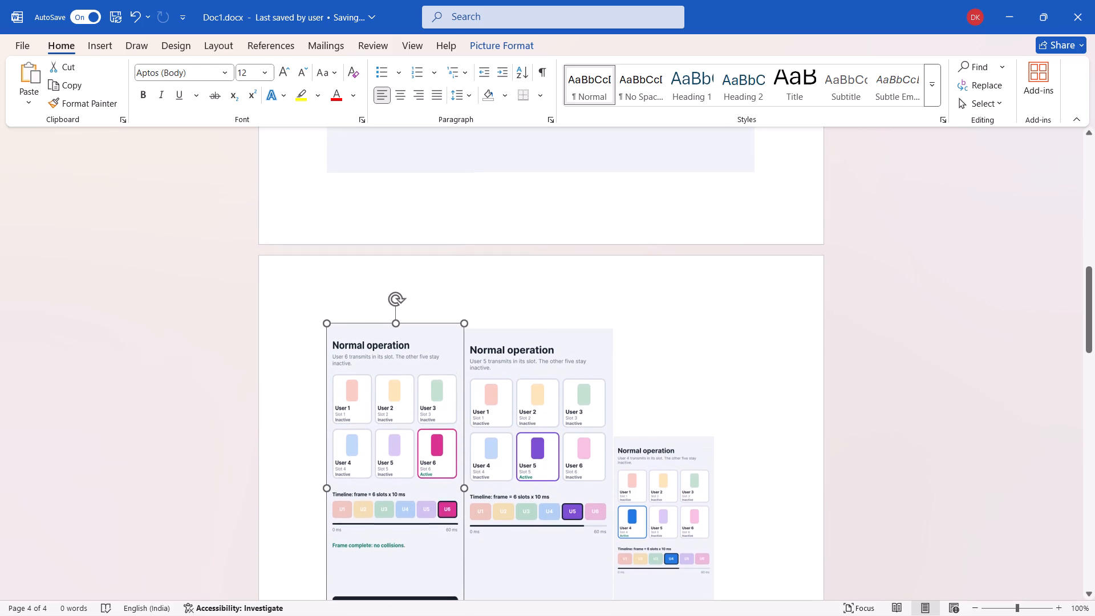
{"action": "left_click_drag", "start_coordinate": [397, 319], "coordinate": [399, 320]}
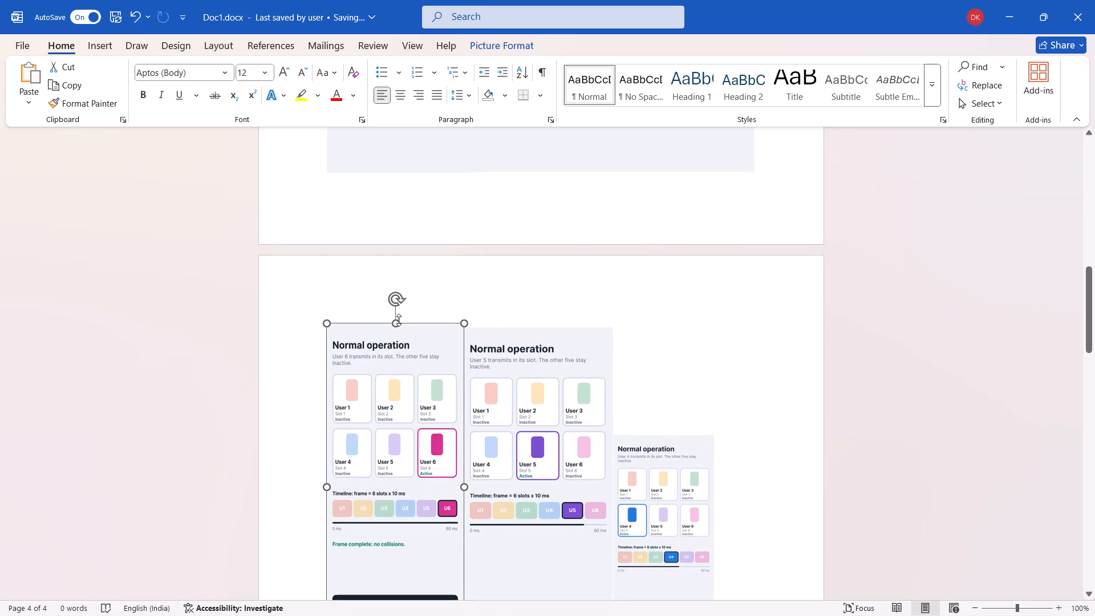
Stretch the "Normal operation" User 5 picture slightly taller so its top edge lines up with the User 6 picture.
{"action": "left_click", "coordinate": [509, 371]}
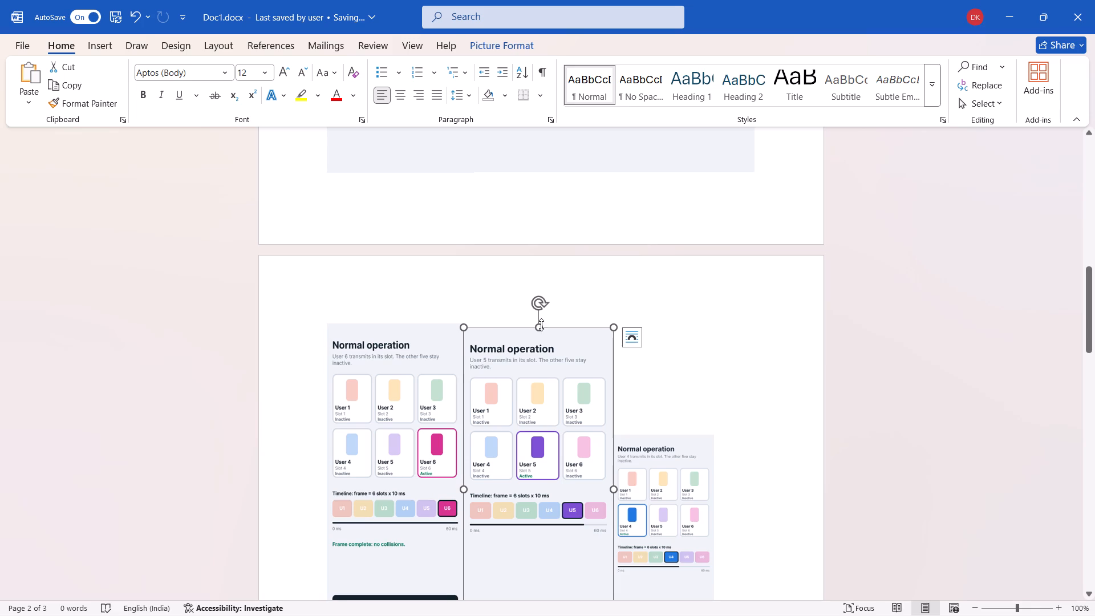
{"action": "left_click", "coordinate": [540, 326]}
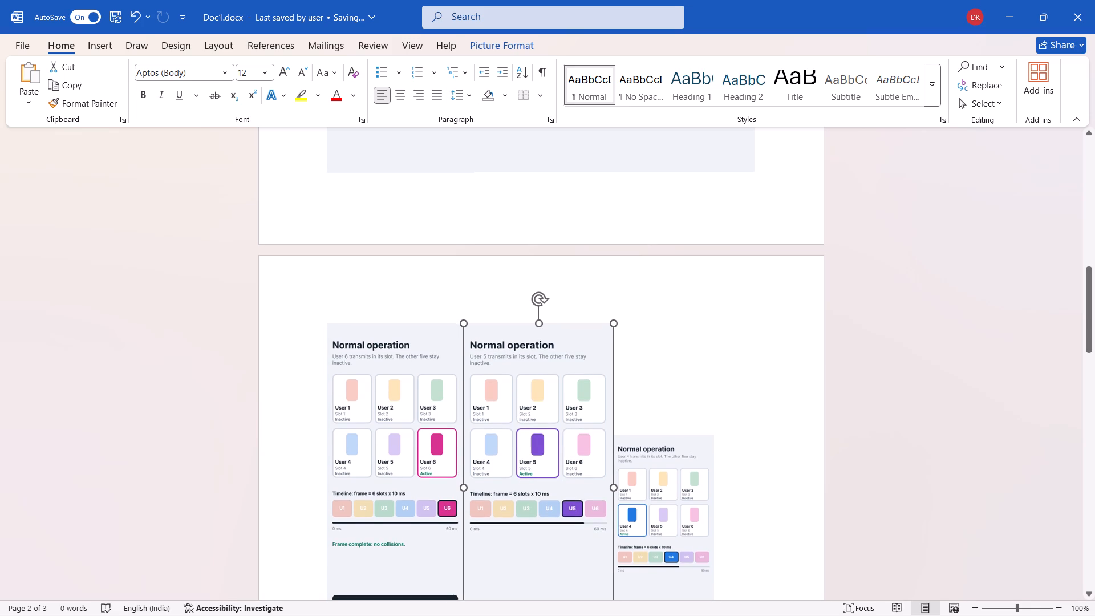
Enlarge the "Normal operation" User 4 picture proportionally to about a third of the width between the margins, fitting beside User 6 and User 5.
{"action": "scroll", "coordinate": [540, 324], "scroll_direction": "down", "scroll_amount": 1}
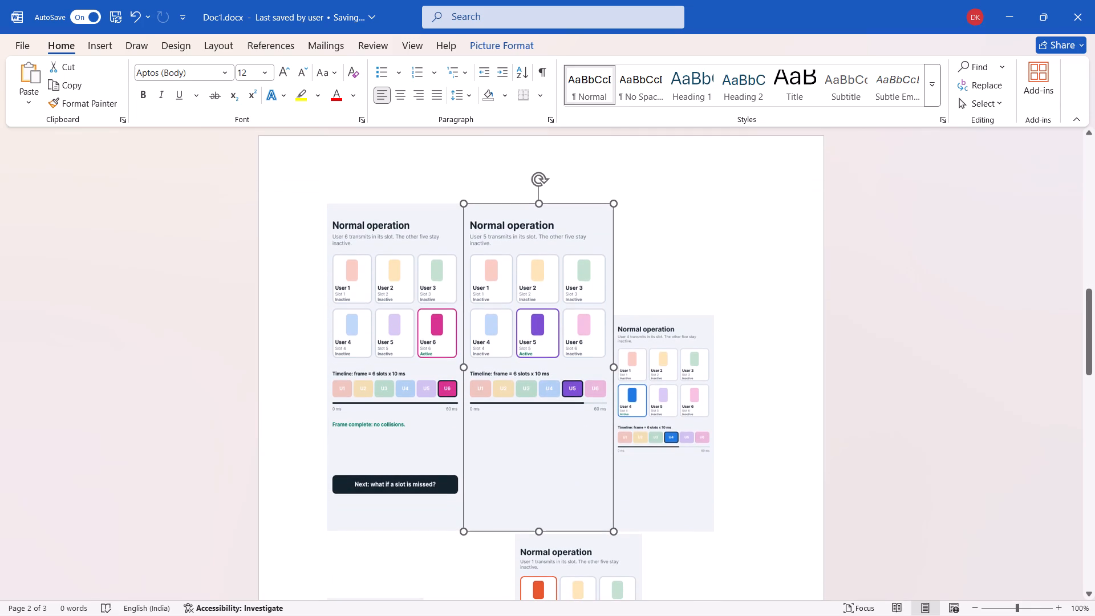
{"action": "left_click", "coordinate": [640, 383]}
{"action": "left_click_drag", "start_coordinate": [713, 314], "coordinate": [731, 269]}
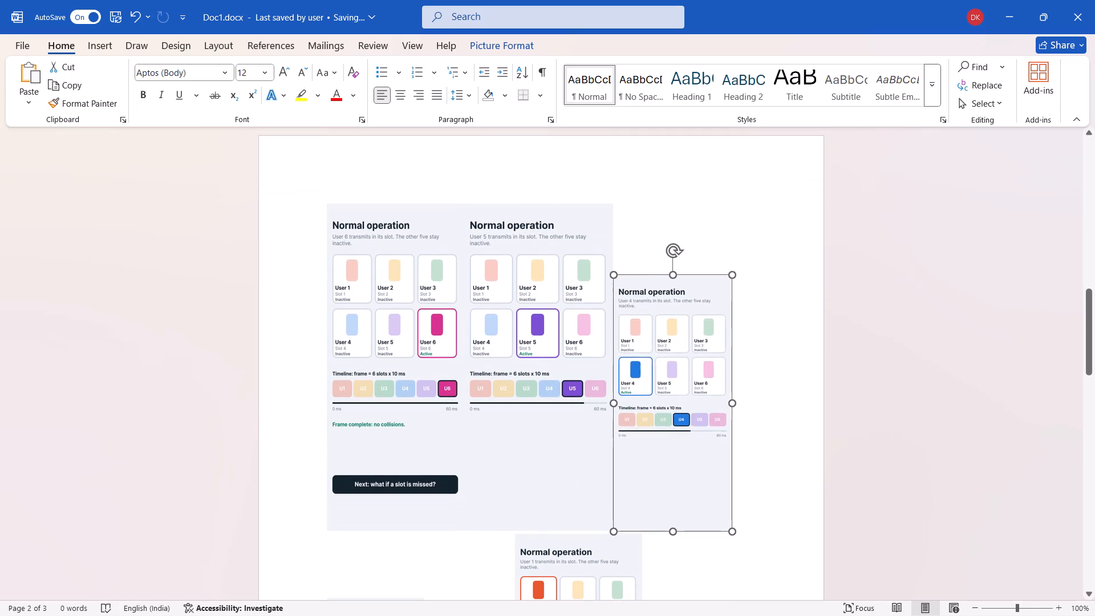
{"action": "left_click_drag", "start_coordinate": [731, 269], "coordinate": [726, 200]}
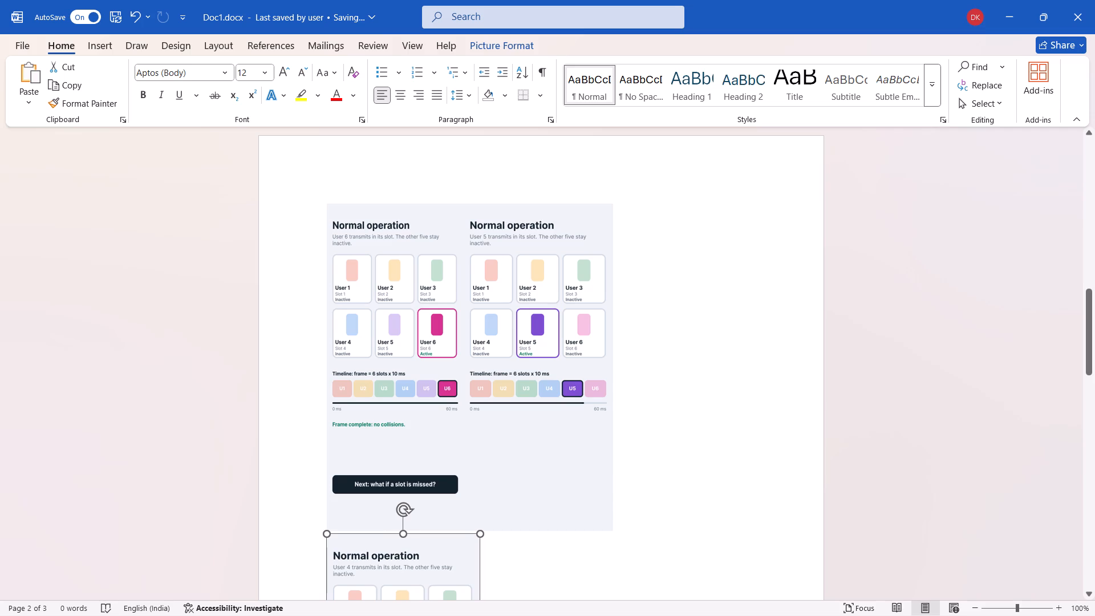
{"action": "left_click_drag", "start_coordinate": [726, 200], "coordinate": [724, 206]}
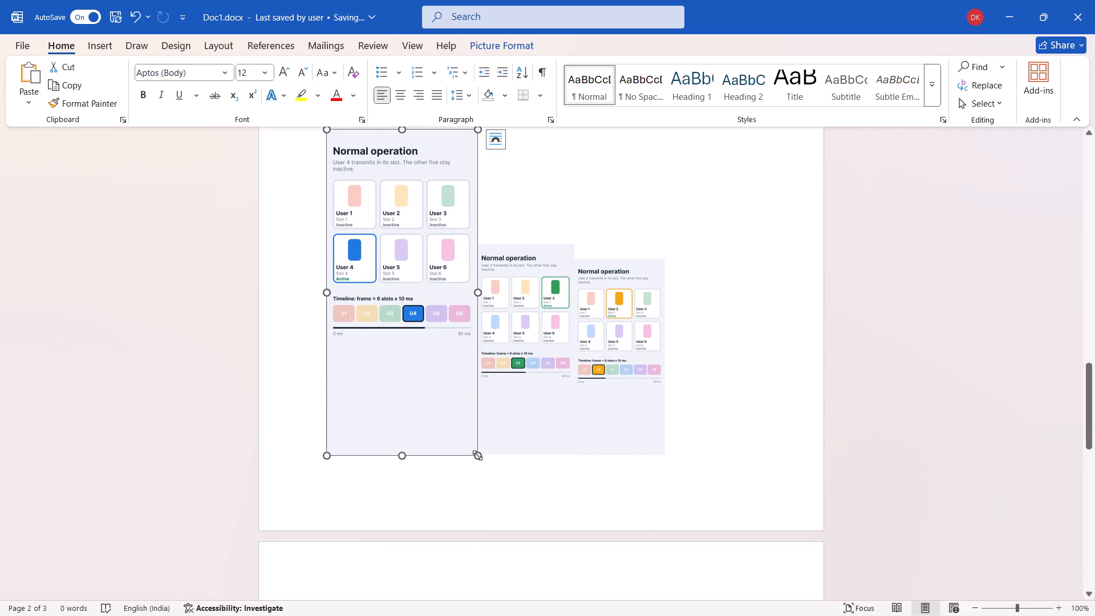
{"action": "left_click_drag", "start_coordinate": [477, 455], "coordinate": [467, 445]}
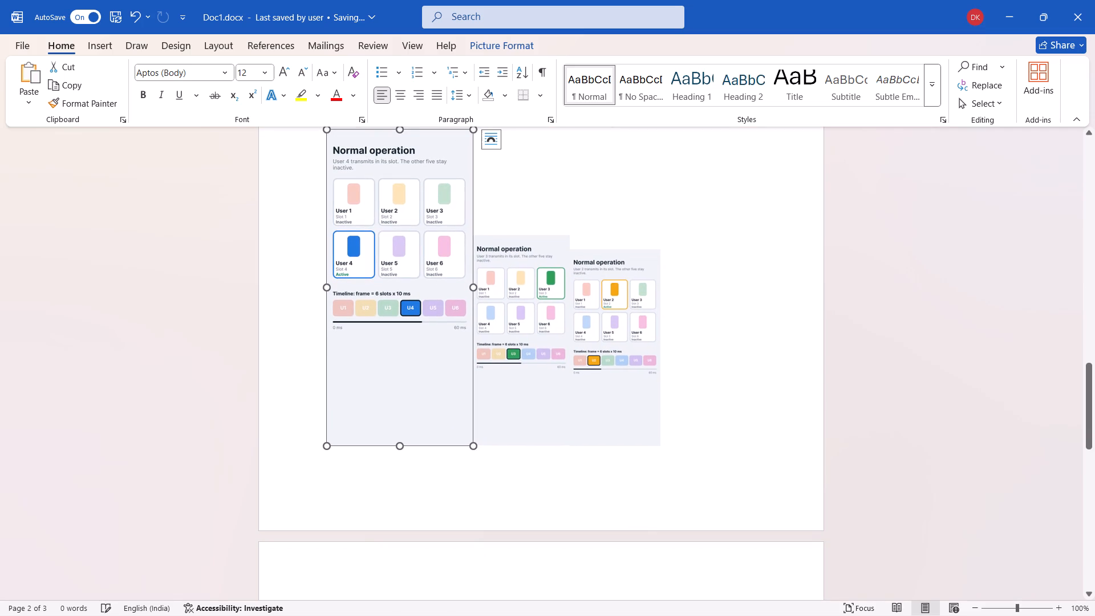
{"action": "left_click", "coordinate": [467, 445]}
{"action": "left_click_drag", "start_coordinate": [472, 443], "coordinate": [456, 429]}
{"action": "scroll", "coordinate": [659, 403], "scroll_direction": "up", "scroll_amount": 1}
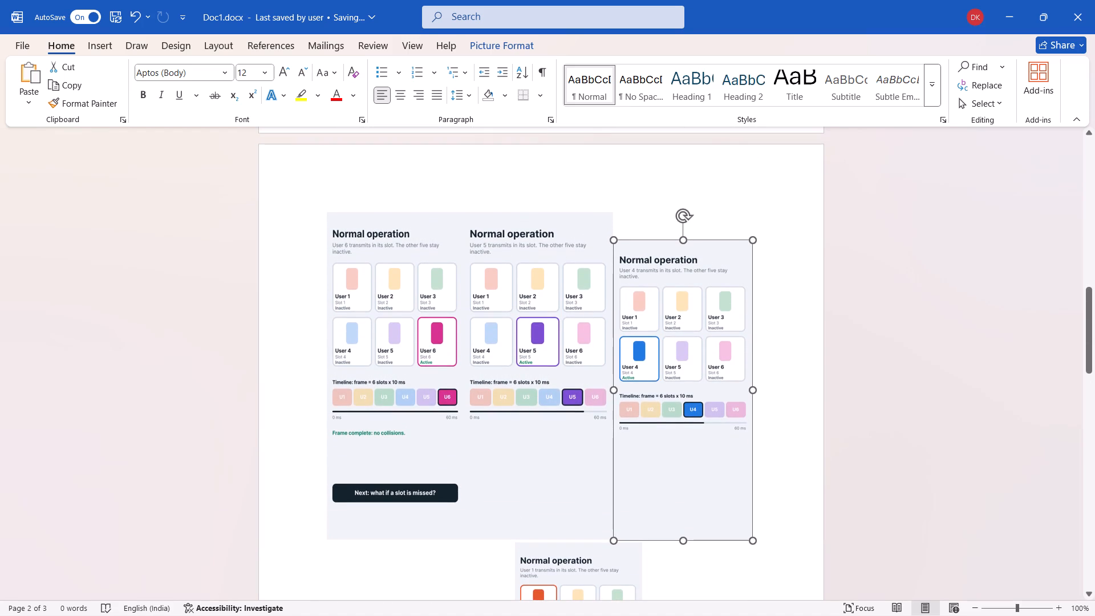
Stretch the "Normal operation" User 4 picture taller, keeping its width, so its top edge lines up with User 6 and User 5.
{"action": "left_click_drag", "start_coordinate": [682, 240], "coordinate": [682, 222]}
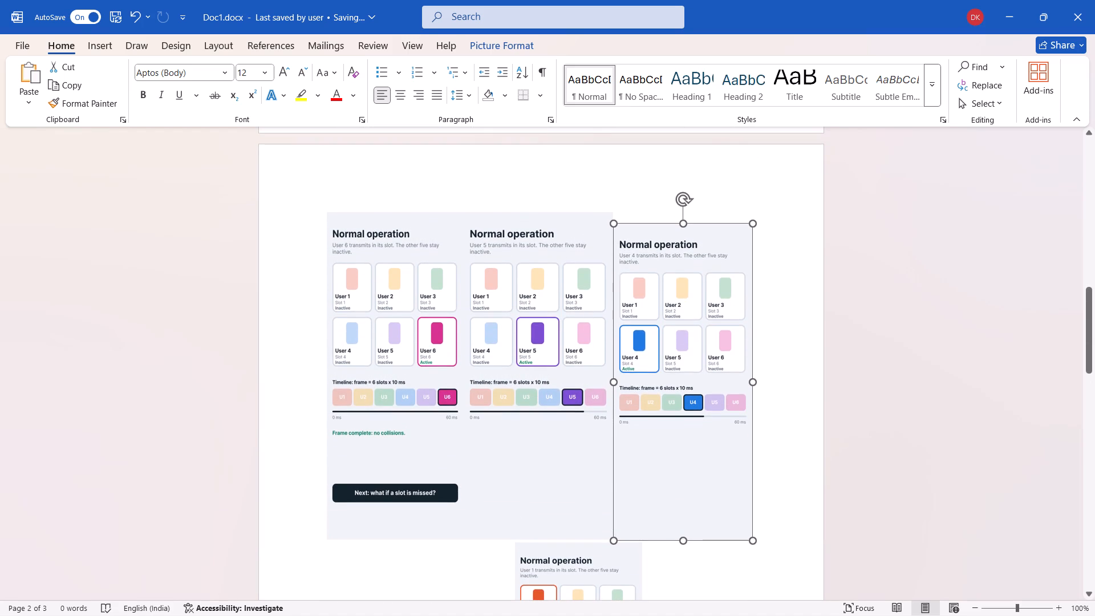
{"action": "left_click_drag", "start_coordinate": [682, 222], "coordinate": [680, 214]}
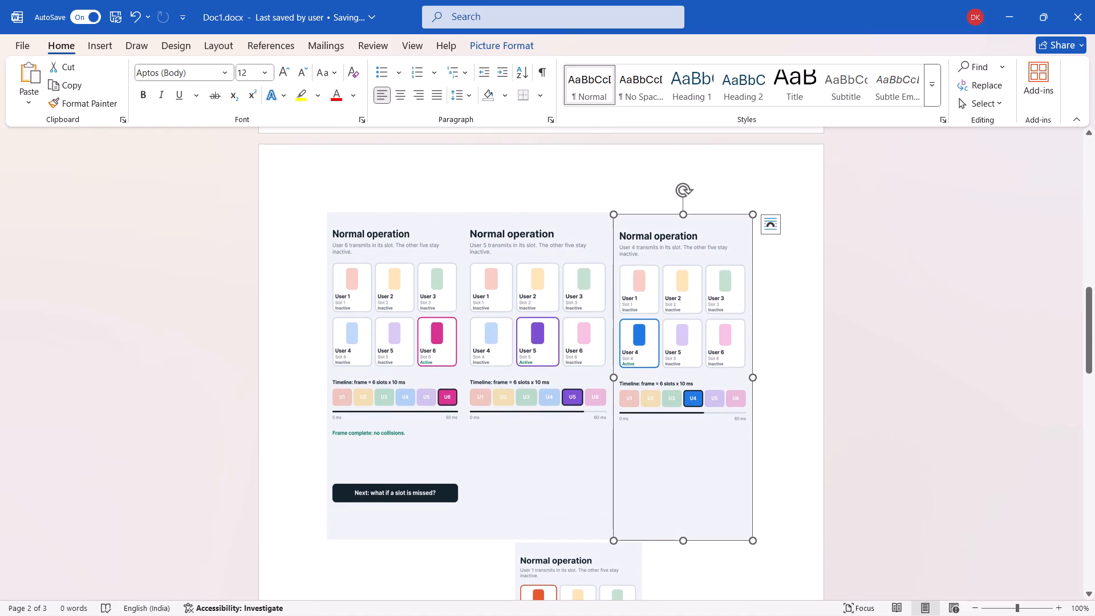
{"action": "left_click", "coordinate": [780, 290]}
{"action": "left_click", "coordinate": [708, 275]}
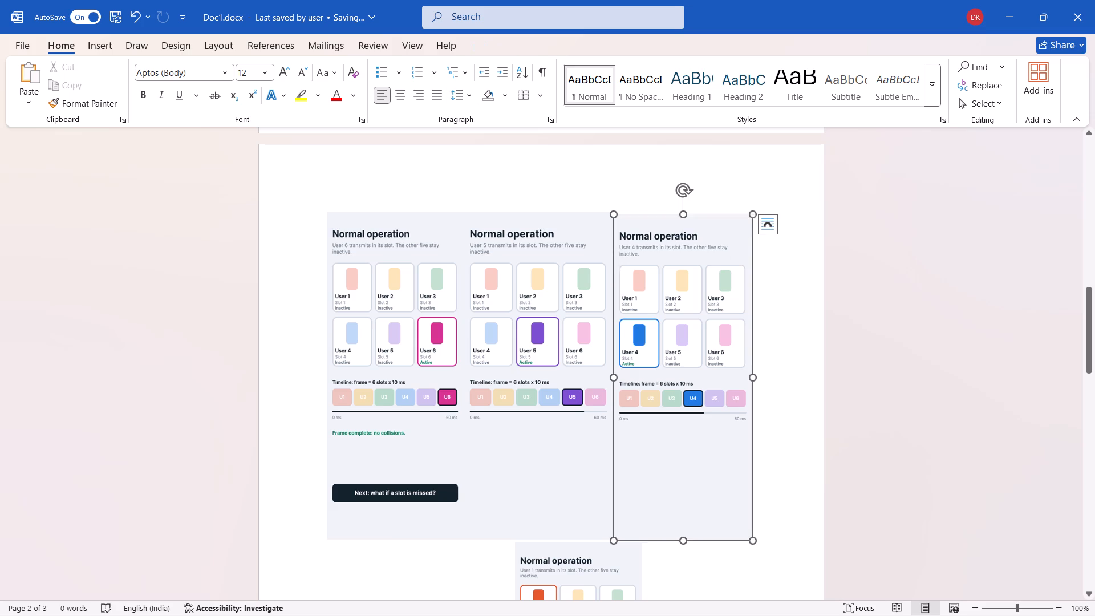
{"action": "left_click", "coordinate": [685, 212]}
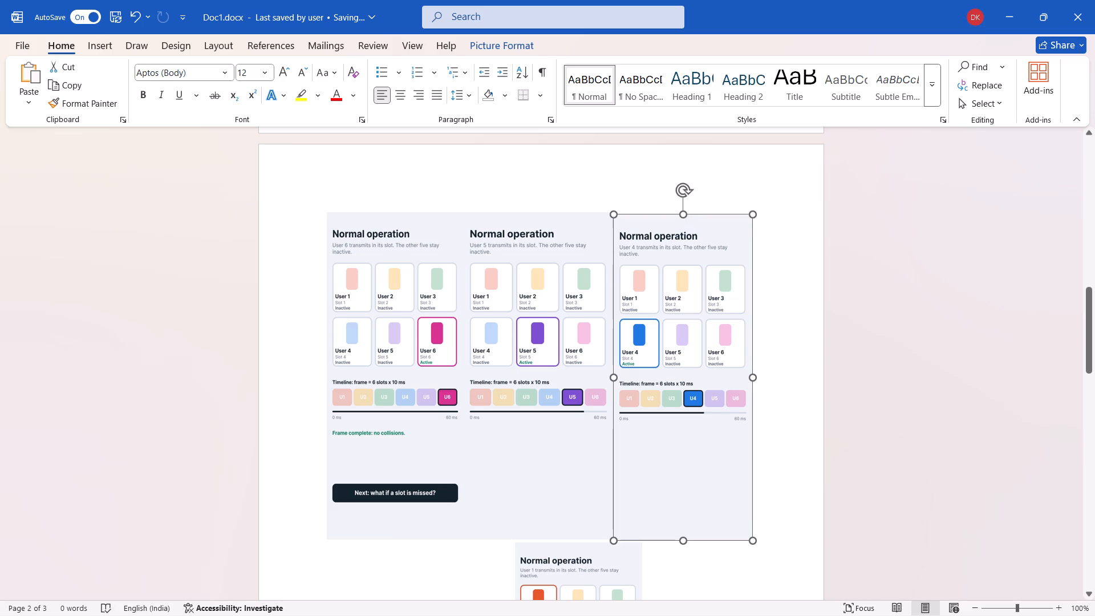
{"action": "left_click", "coordinate": [790, 279]}
Enlarge the "Normal operation" User 3 picture proportionally to the User 1 picture's size, and stretch its height to match the row above.
{"action": "scroll", "coordinate": [655, 300], "scroll_direction": "down", "scroll_amount": 3}
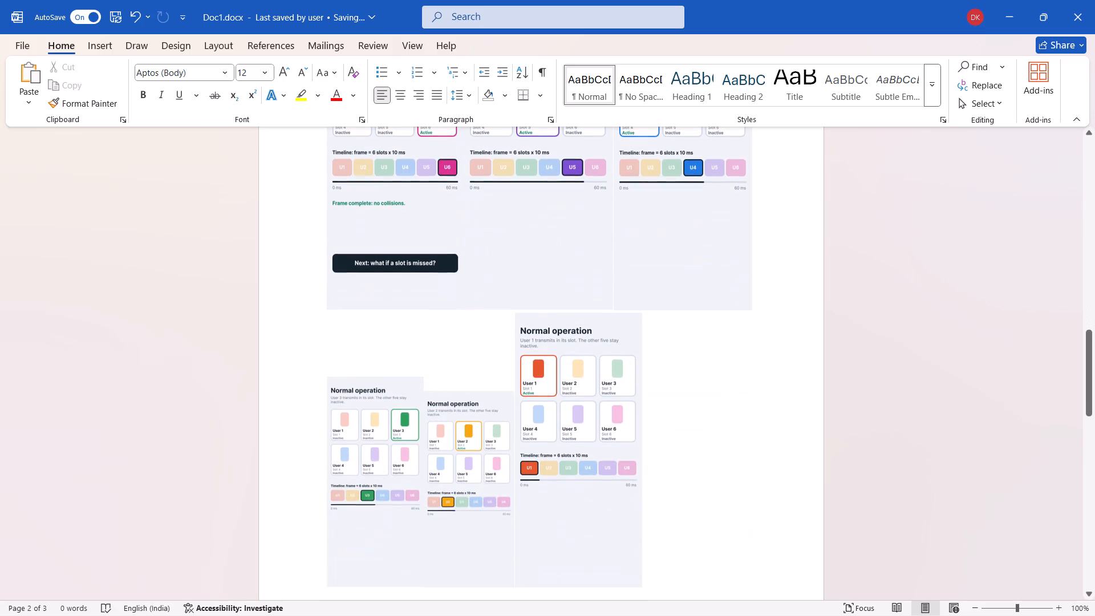
{"action": "scroll", "coordinate": [465, 488], "scroll_direction": "down", "scroll_amount": 1}
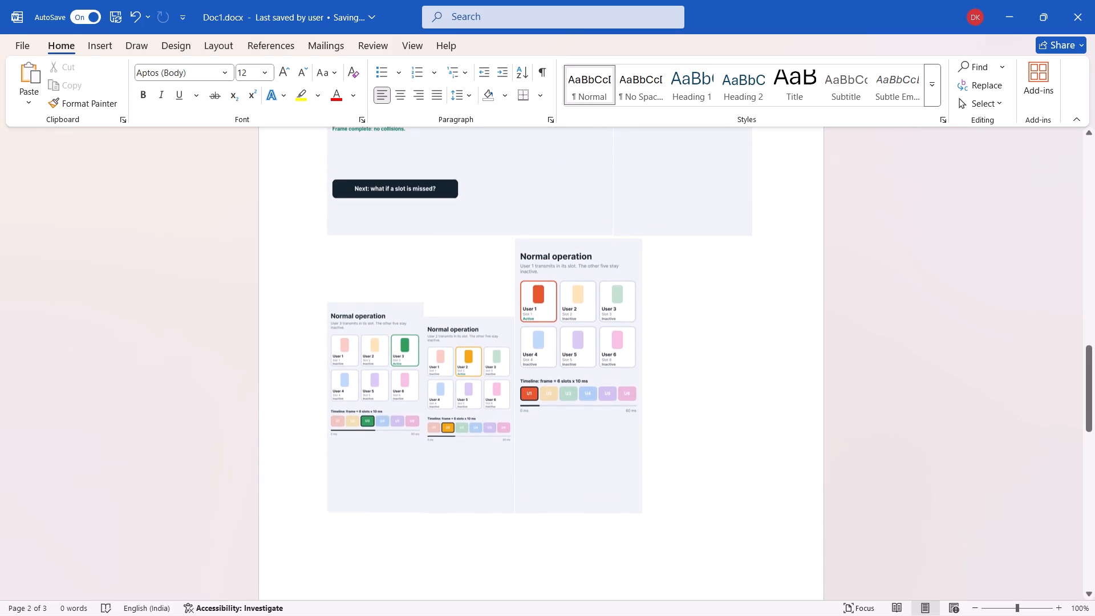
{"action": "left_click", "coordinate": [376, 324]}
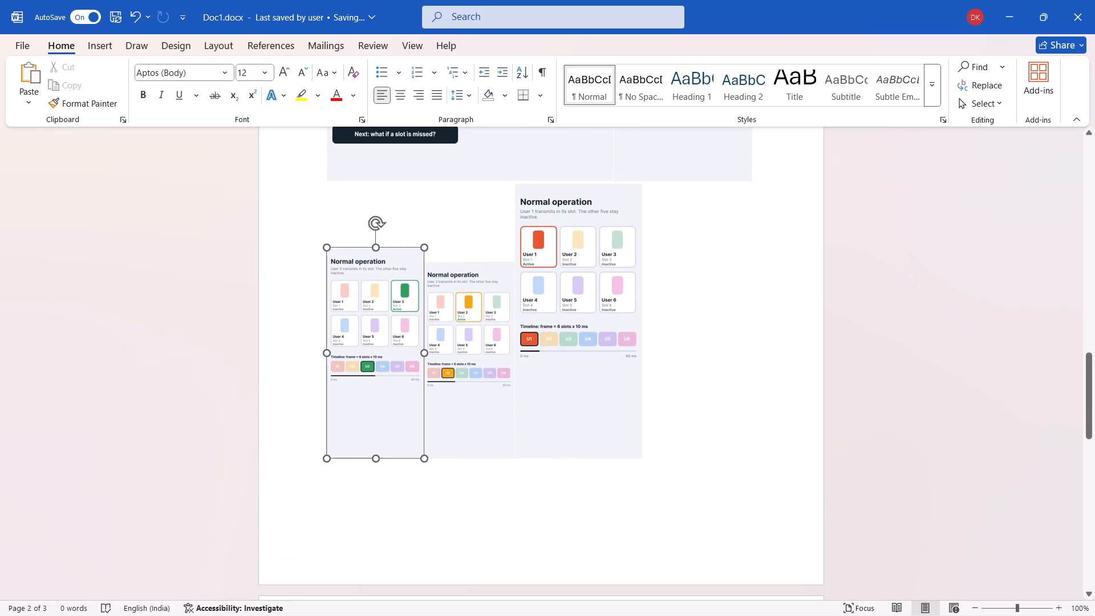
{"action": "left_click_drag", "start_coordinate": [423, 246], "coordinate": [436, 224]}
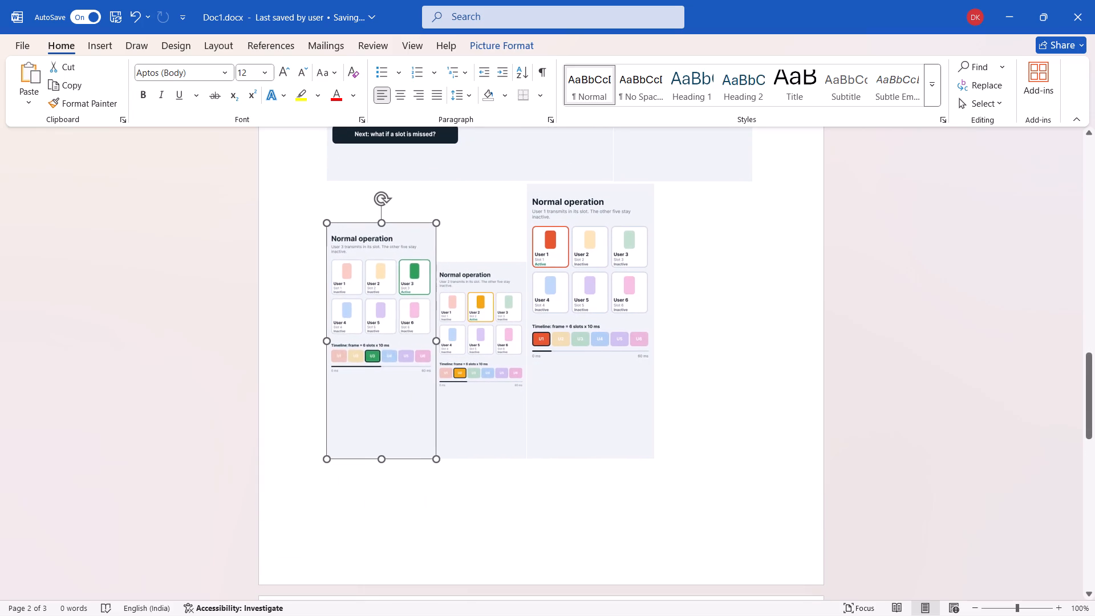
{"action": "left_click_drag", "start_coordinate": [436, 224], "coordinate": [455, 191]}
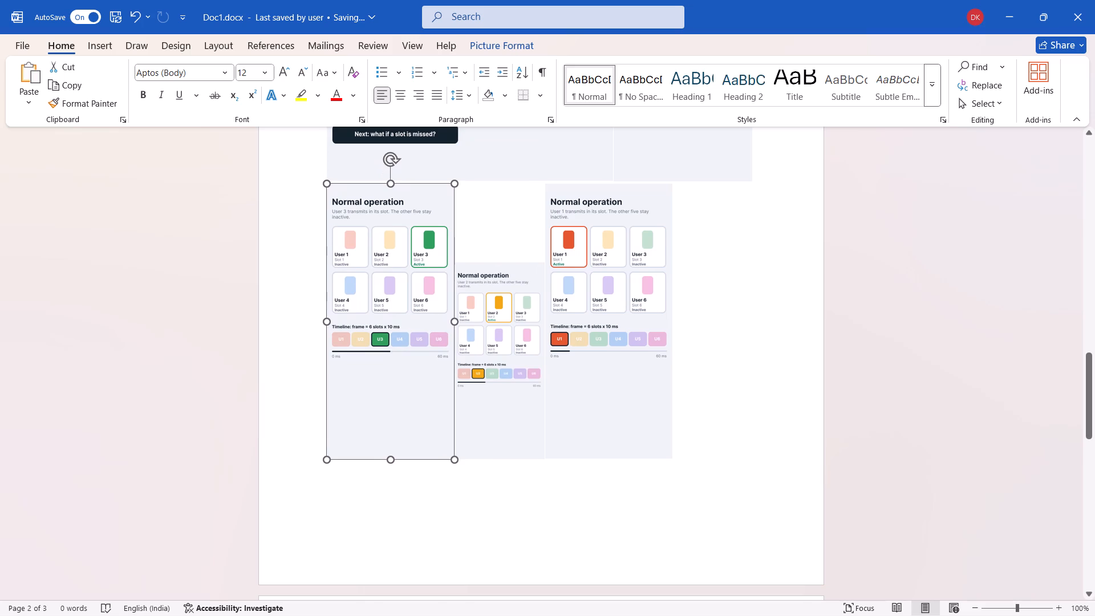
{"action": "left_click_drag", "start_coordinate": [390, 456], "coordinate": [397, 509]}
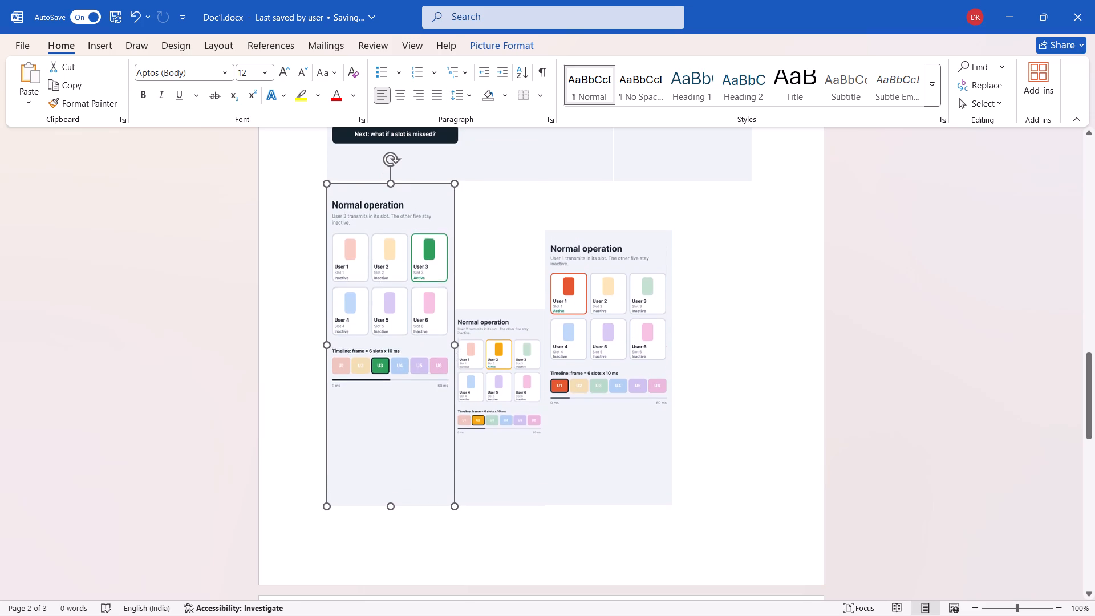
{"action": "left_click_drag", "start_coordinate": [397, 509], "coordinate": [408, 509]}
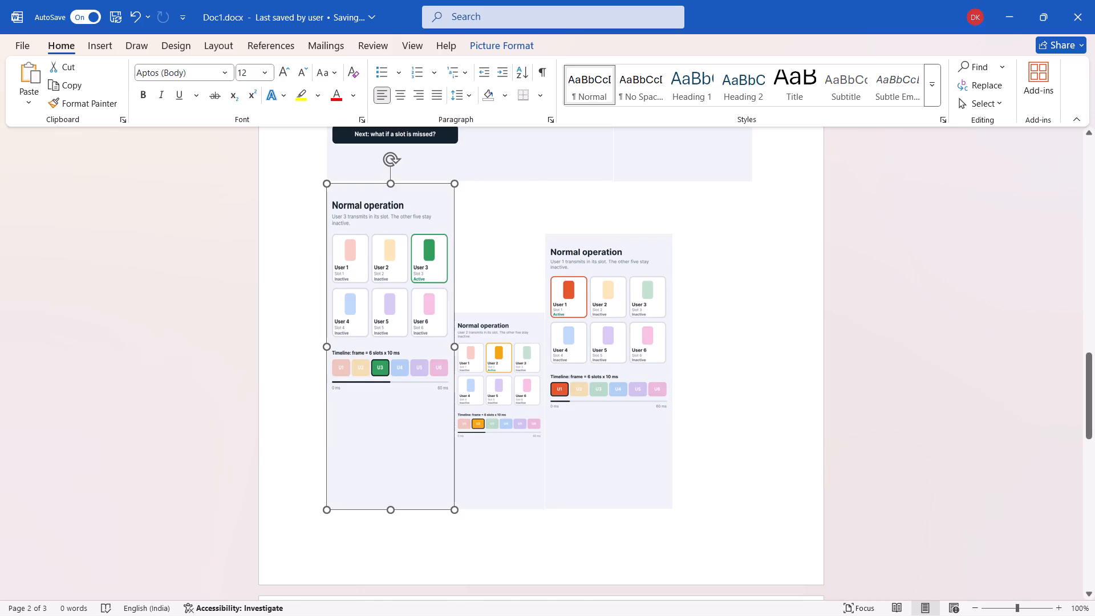
Stretch the "Normal operation" User 6 picture slightly taller, keeping its width, and check the rows on page two.
{"action": "scroll", "coordinate": [472, 464], "scroll_direction": "up", "scroll_amount": 3}
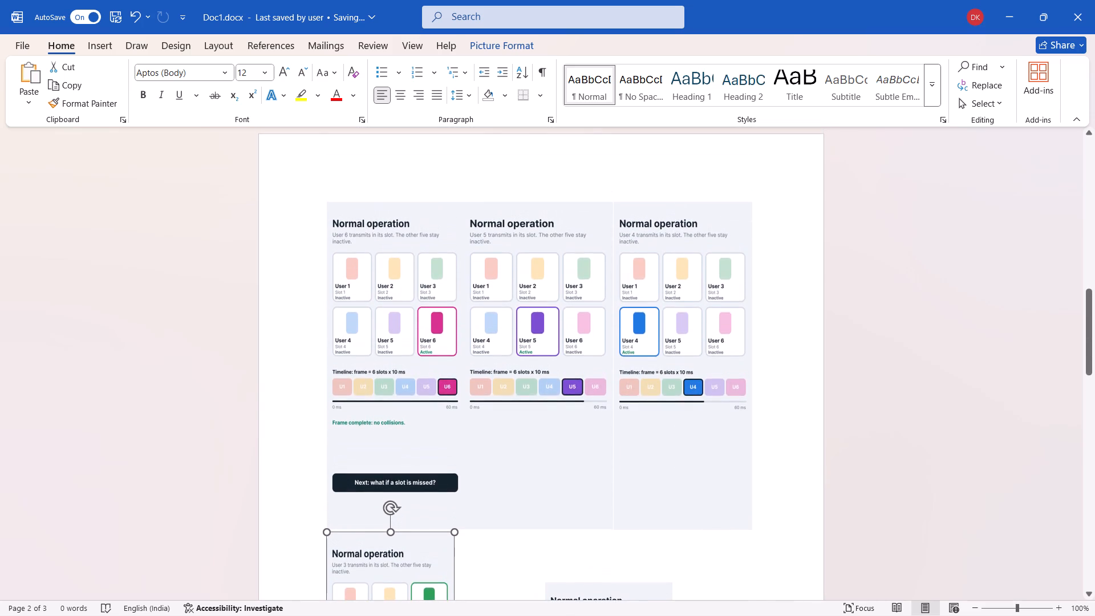
{"action": "scroll", "coordinate": [435, 409], "scroll_direction": "down", "scroll_amount": 1}
{"action": "left_click", "coordinate": [451, 368]}
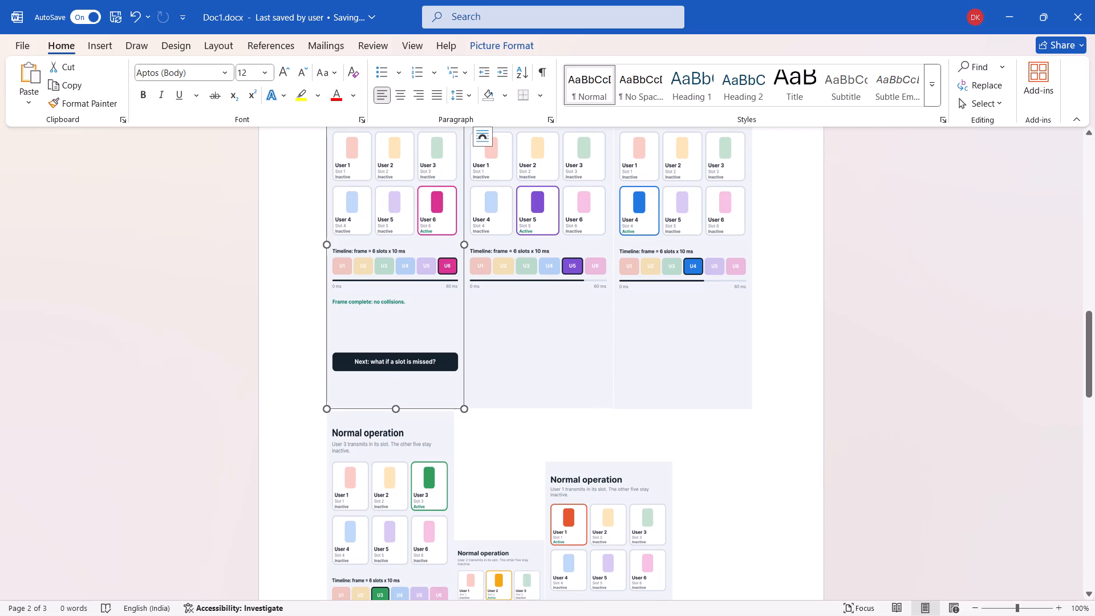
{"action": "left_click_drag", "start_coordinate": [396, 409], "coordinate": [396, 417]}
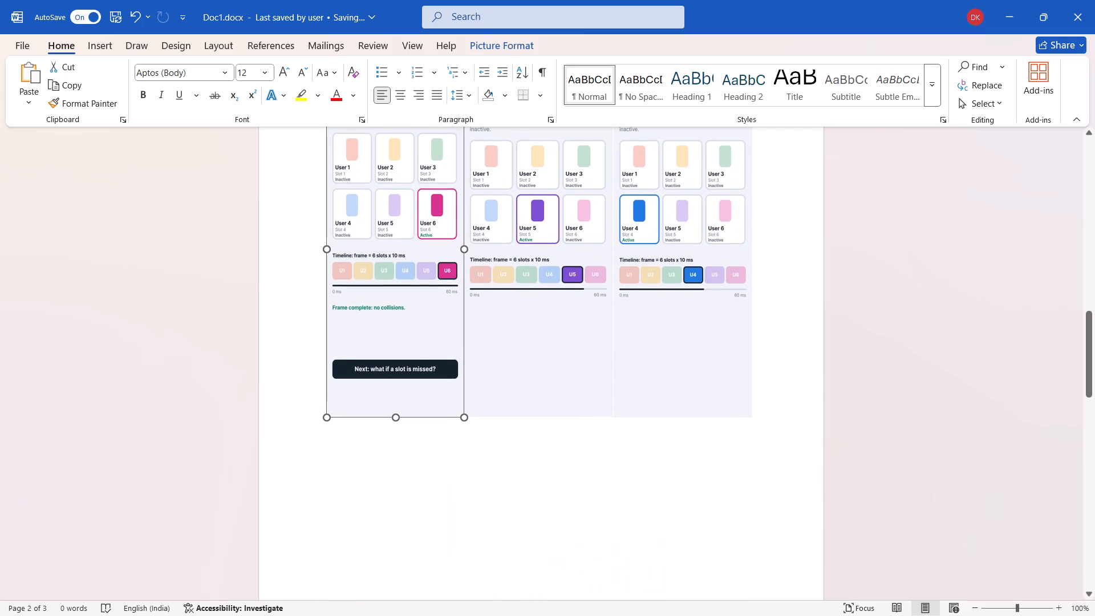
{"action": "left_click_drag", "start_coordinate": [396, 417], "coordinate": [396, 416]}
{"action": "scroll", "coordinate": [520, 396], "scroll_direction": "down", "scroll_amount": 1}
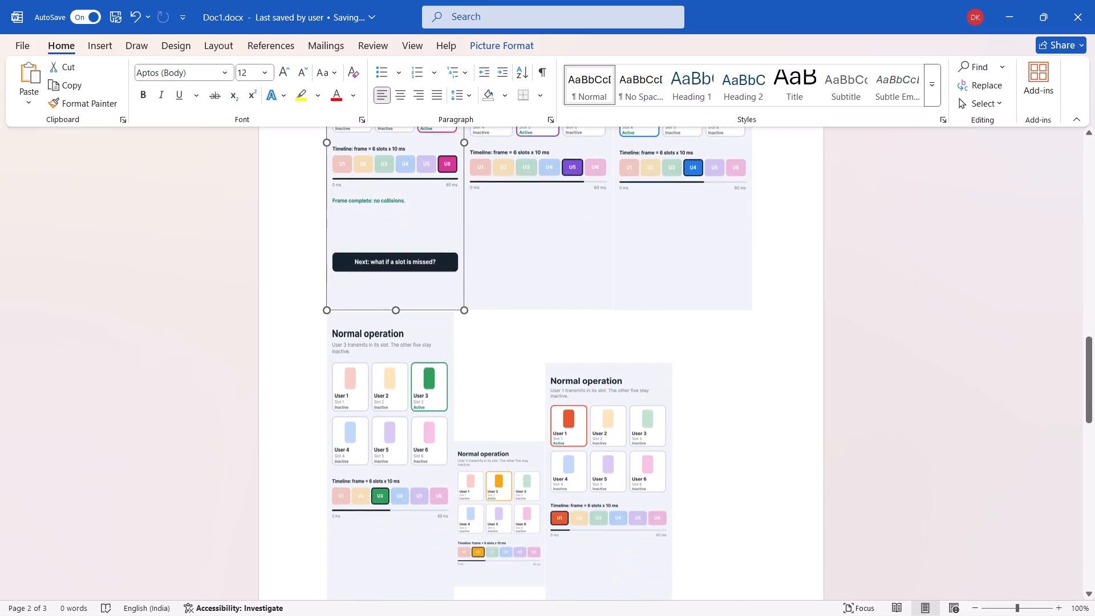
{"action": "scroll", "coordinate": [520, 396], "scroll_direction": "down", "scroll_amount": 1}
{"action": "scroll", "coordinate": [520, 396], "scroll_direction": "up", "scroll_amount": 2}
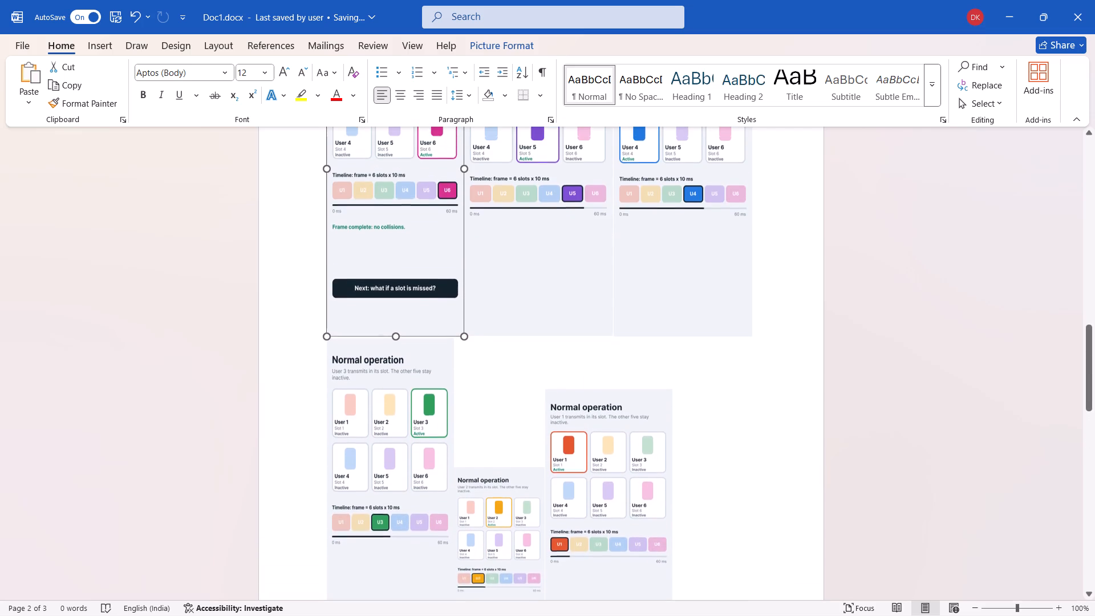
Stretch the User 5 and User 4 pictures in page two's top row taller, keeping their widths, so their top edges line up with User 6.
{"action": "scroll", "coordinate": [526, 327], "scroll_direction": "up", "scroll_amount": 1}
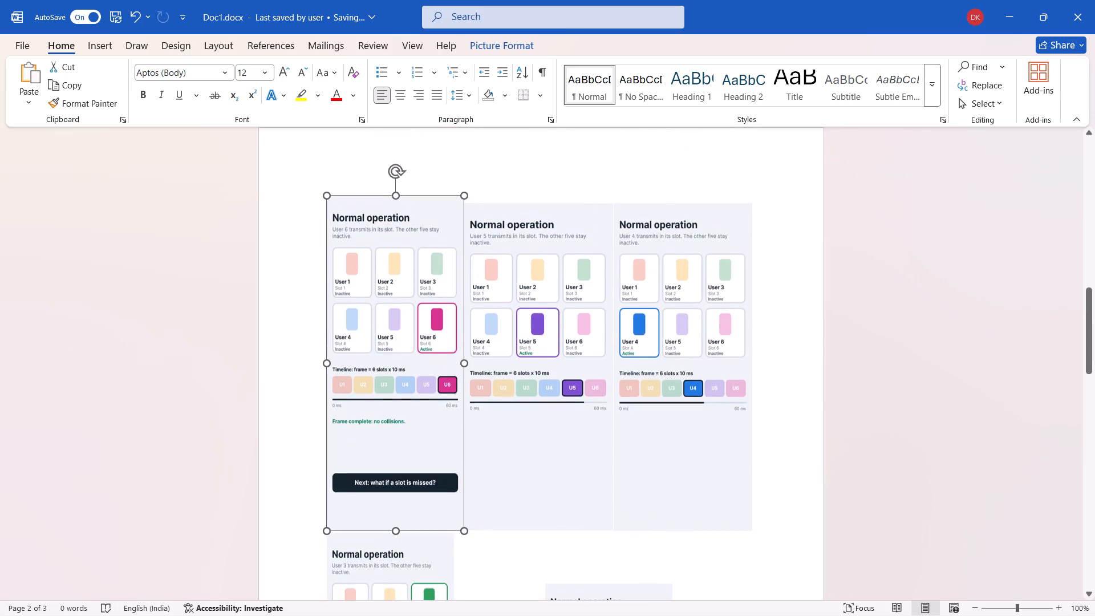
{"action": "left_click", "coordinate": [526, 327]}
{"action": "left_click", "coordinate": [526, 327]}
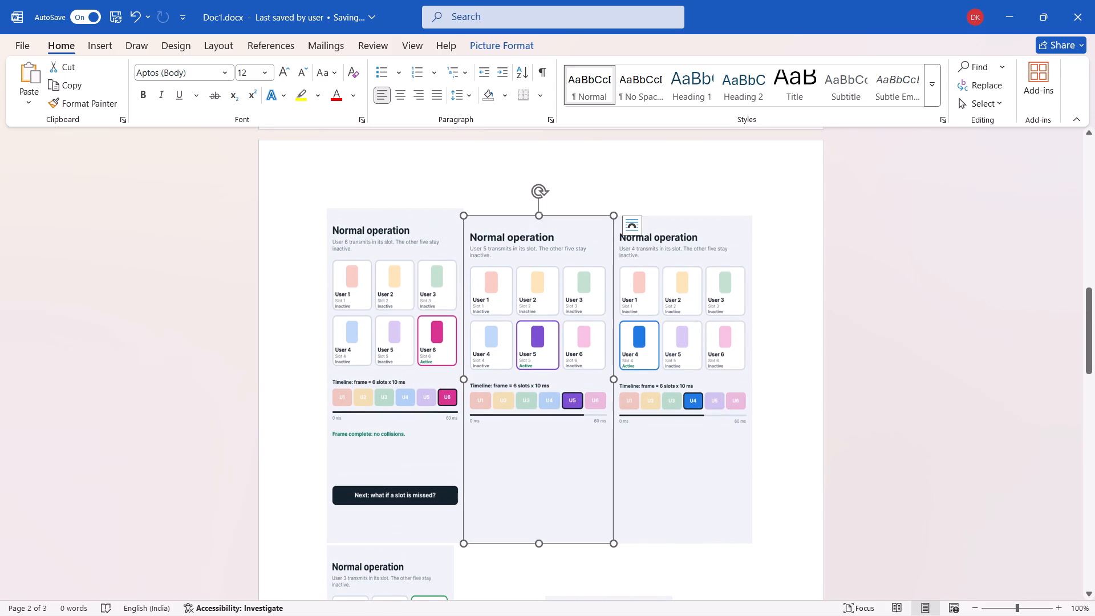
{"action": "left_click", "coordinate": [538, 213]}
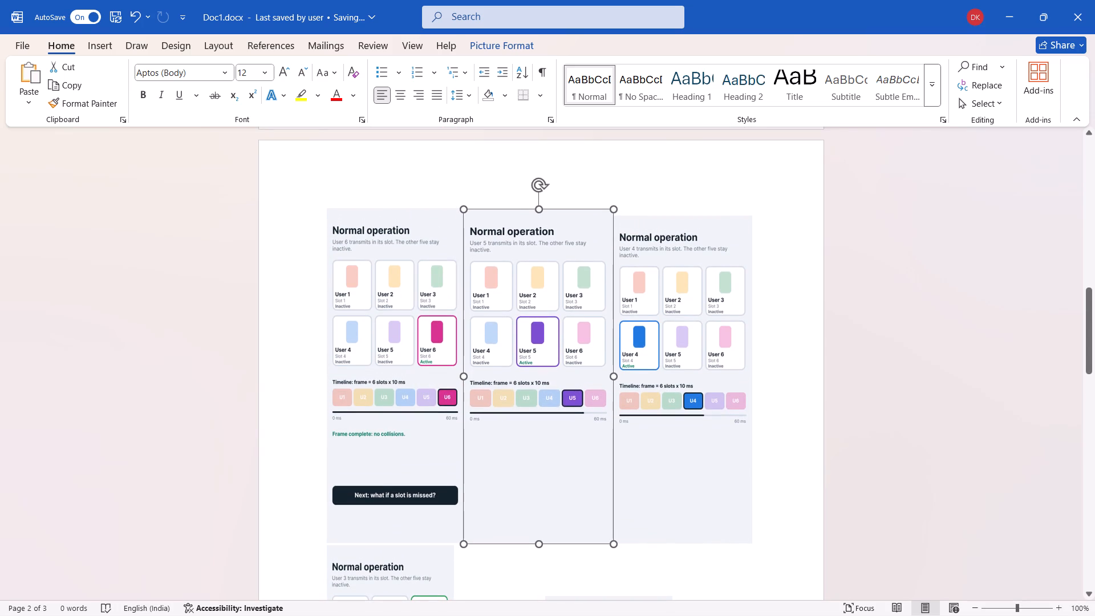
{"action": "left_click", "coordinate": [620, 251]}
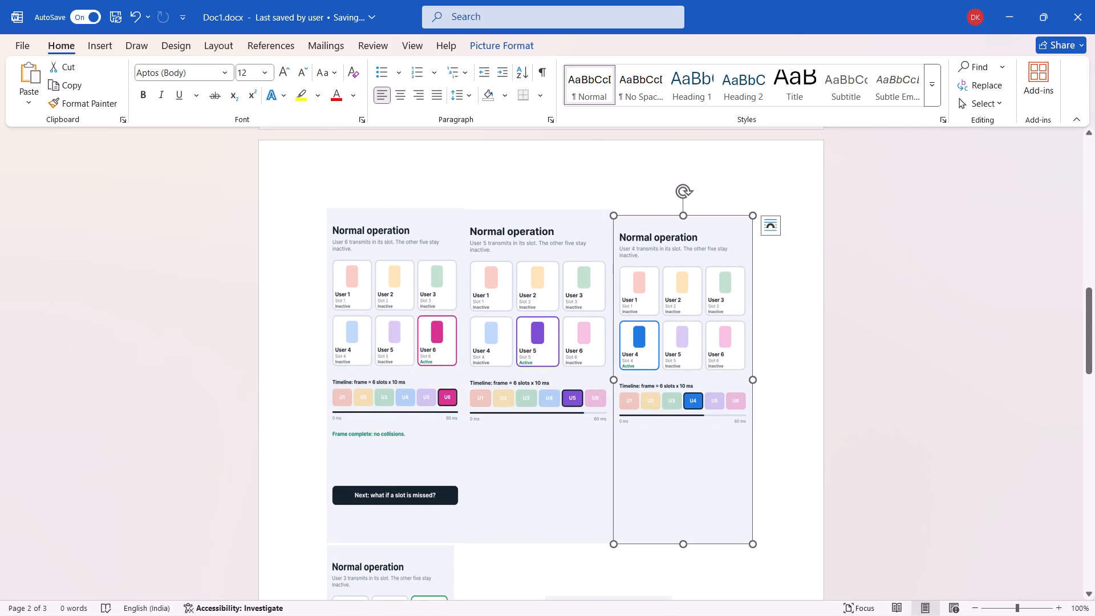
{"action": "left_click", "coordinate": [687, 213]}
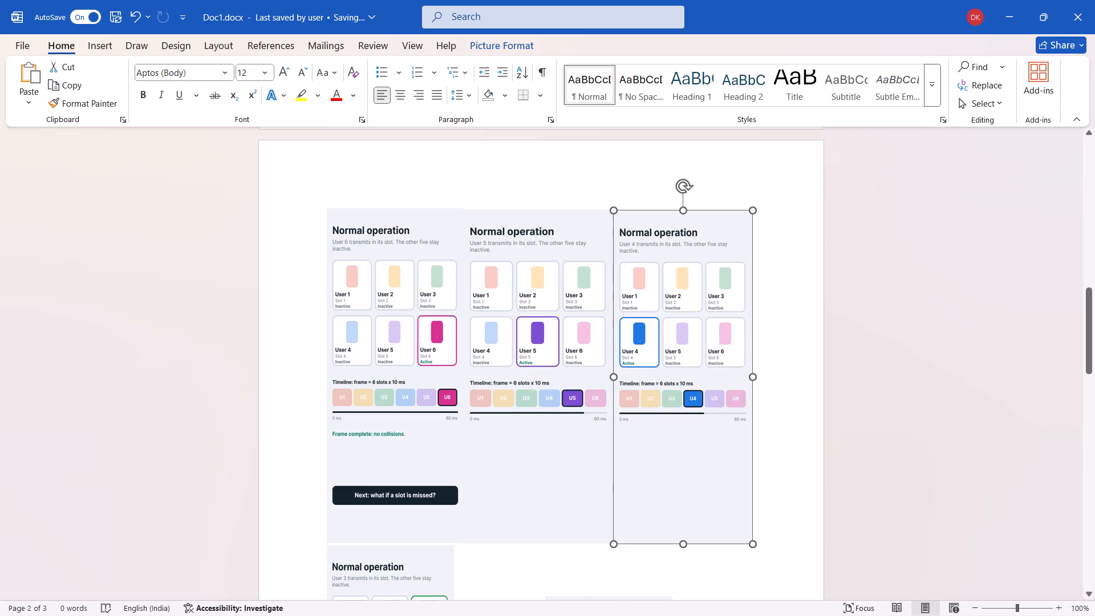
{"action": "left_click", "coordinate": [592, 230]}
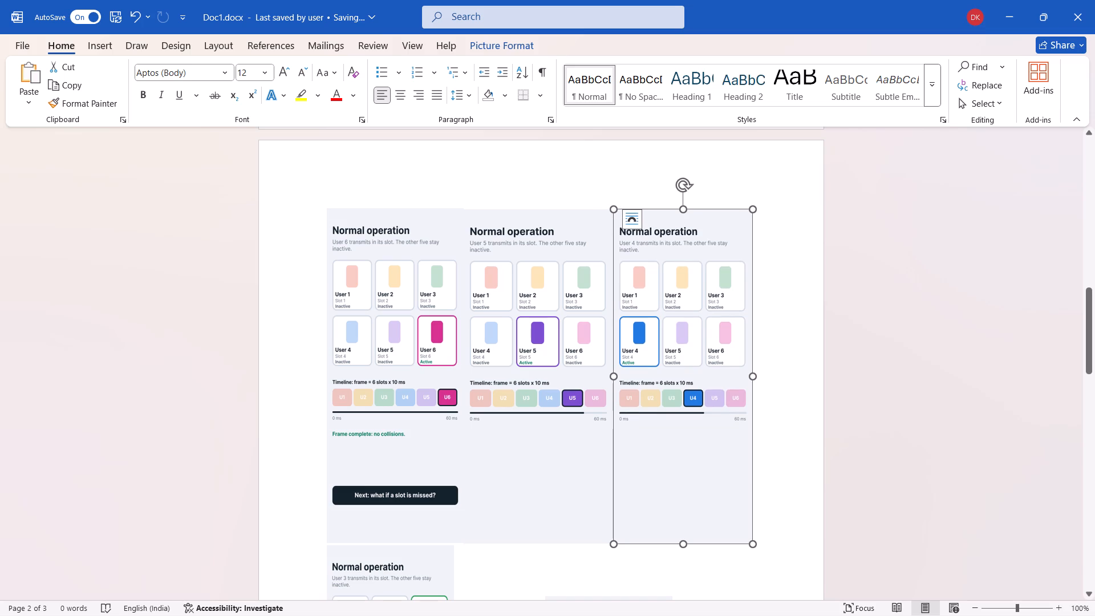
{"action": "left_click", "coordinate": [592, 230]}
{"action": "left_click", "coordinate": [592, 230]}
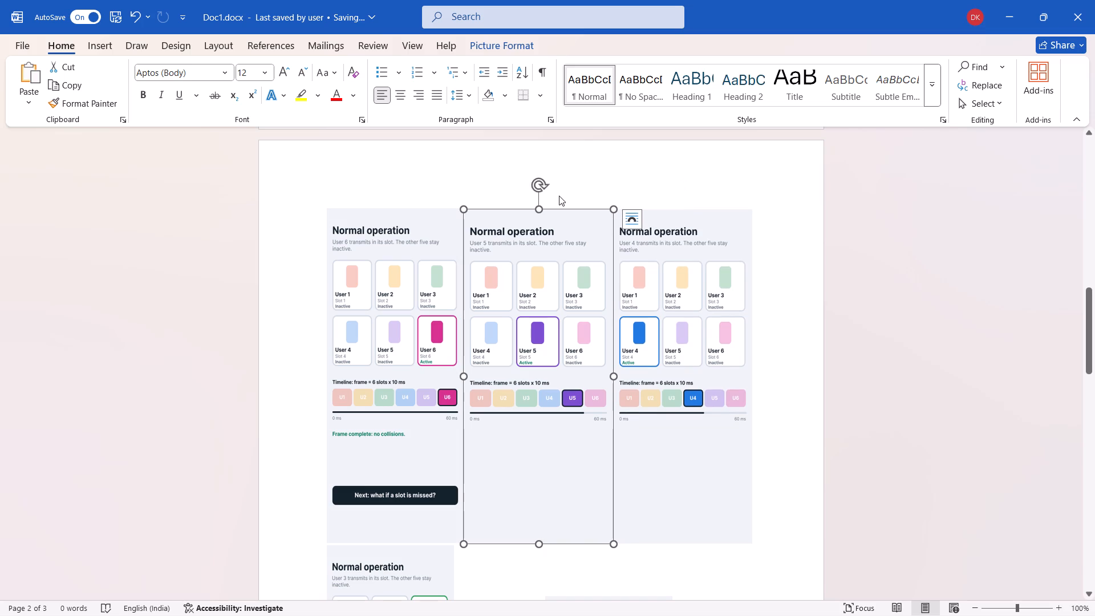
{"action": "left_click", "coordinate": [540, 208]}
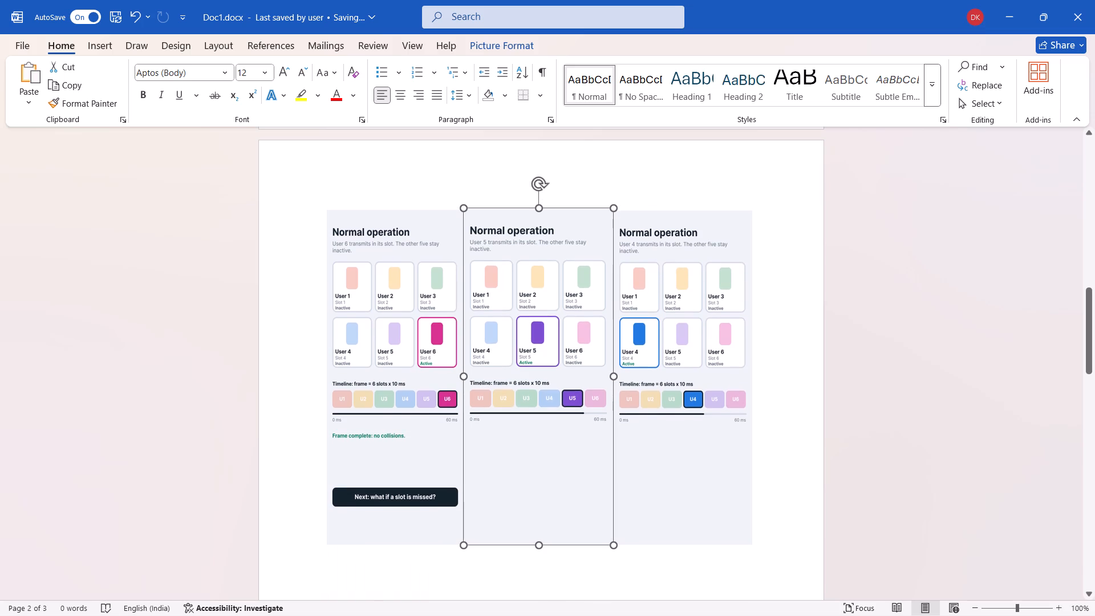
{"action": "left_click", "coordinate": [703, 203]}
{"action": "left_click", "coordinate": [626, 181]}
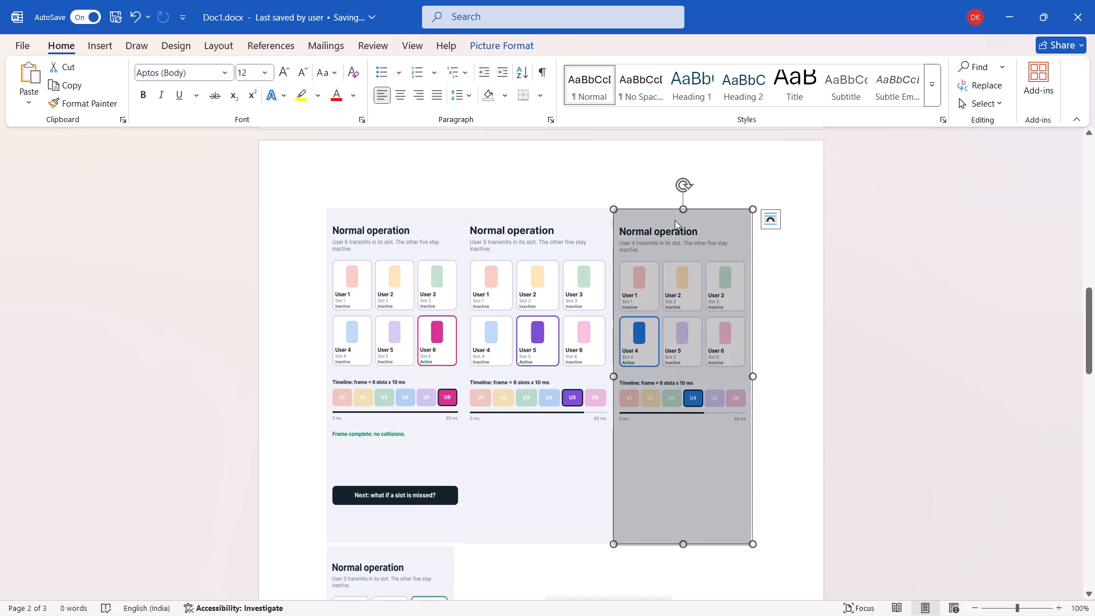
{"action": "left_click", "coordinate": [788, 341]}
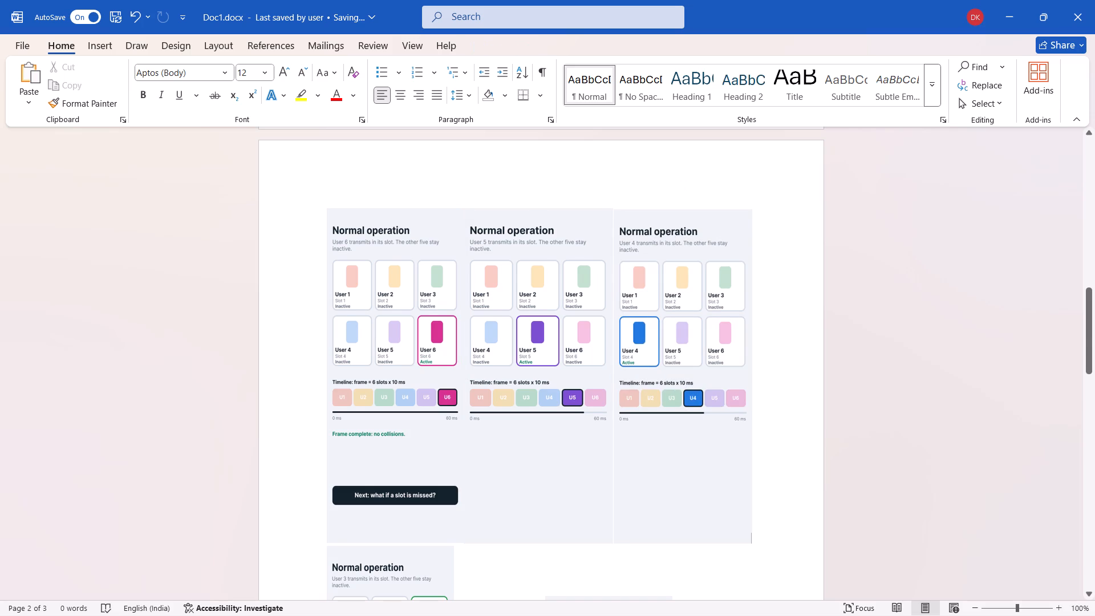
Widen the "Normal operation" User 3 picture, keeping its height, to match the width of the User 6 picture above it.
{"action": "scroll", "coordinate": [701, 315], "scroll_direction": "down", "scroll_amount": 1}
{"action": "scroll", "coordinate": [550, 335], "scroll_direction": "down", "scroll_amount": 1}
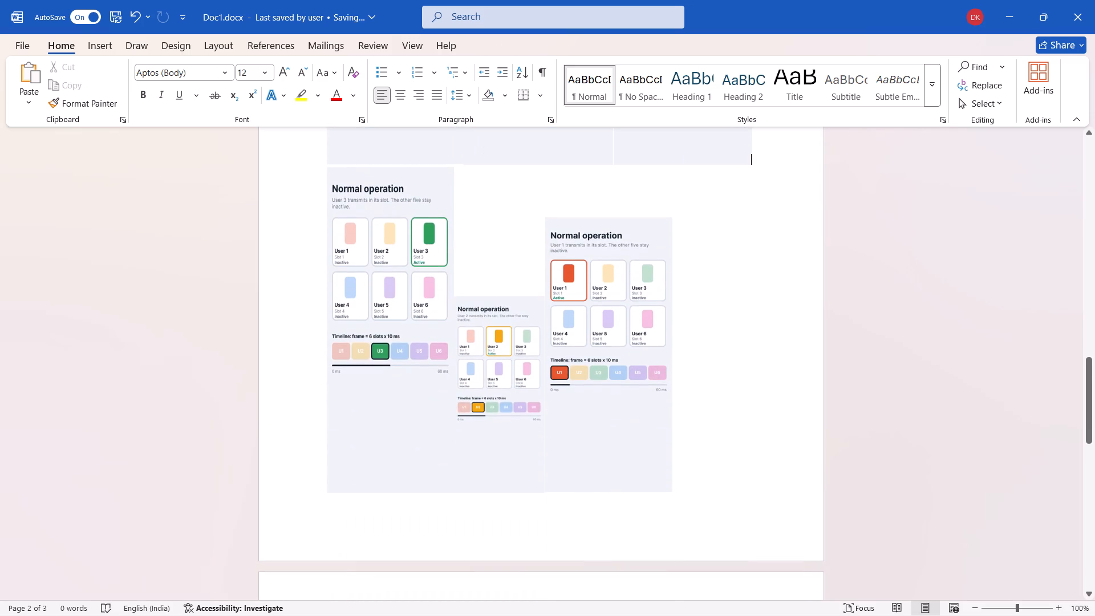
{"action": "left_click", "coordinate": [449, 325]}
{"action": "scroll", "coordinate": [407, 241], "scroll_direction": "up", "scroll_amount": 1}
{"action": "left_click", "coordinate": [429, 216]}
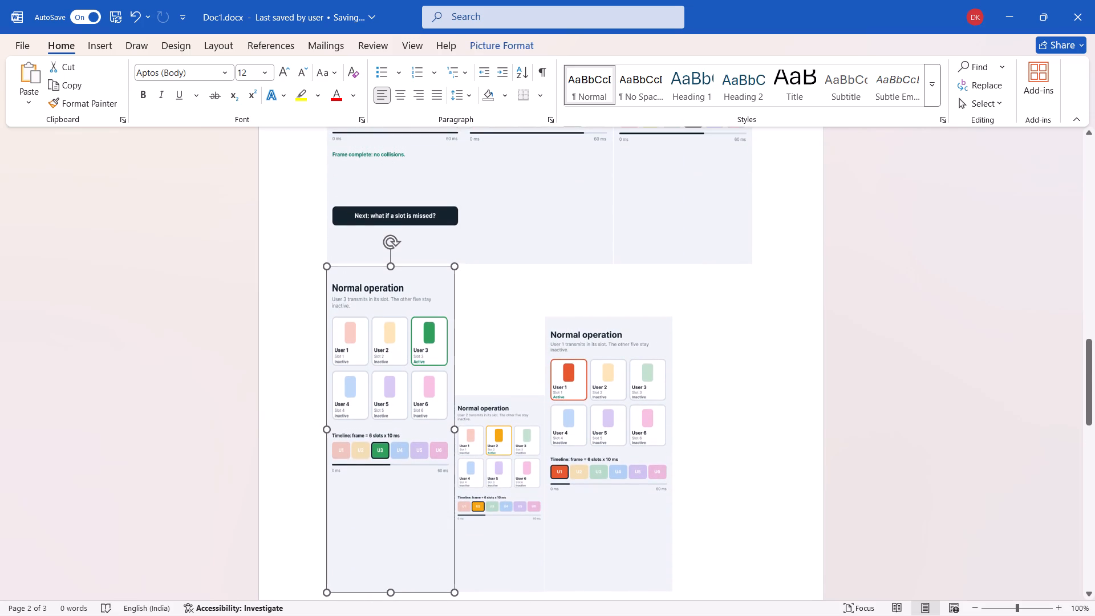
{"action": "left_click", "coordinate": [439, 239]}
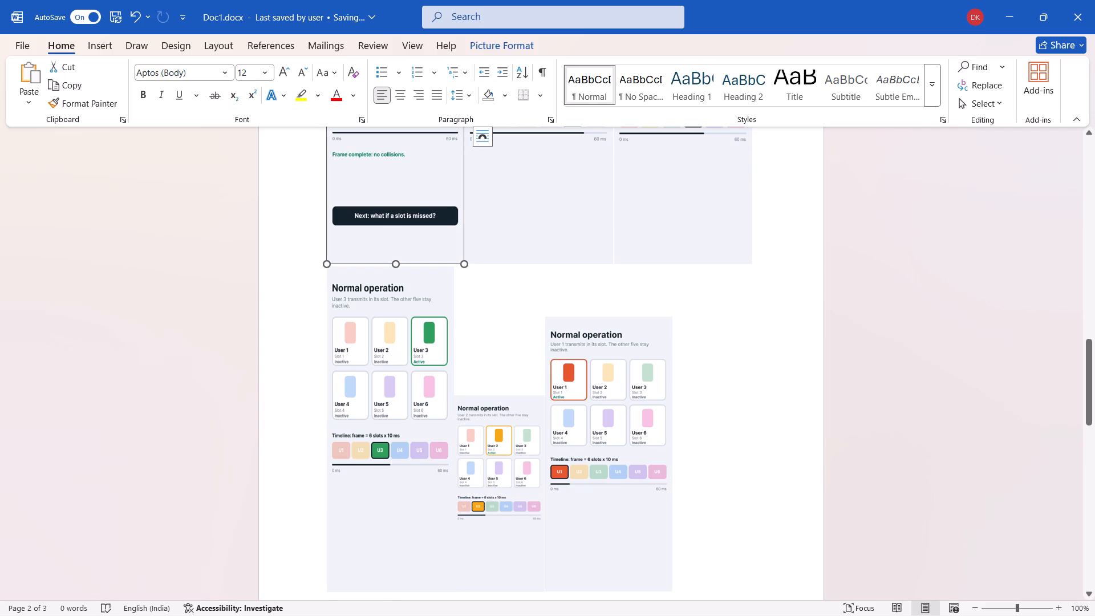
{"action": "left_click", "coordinate": [427, 319]}
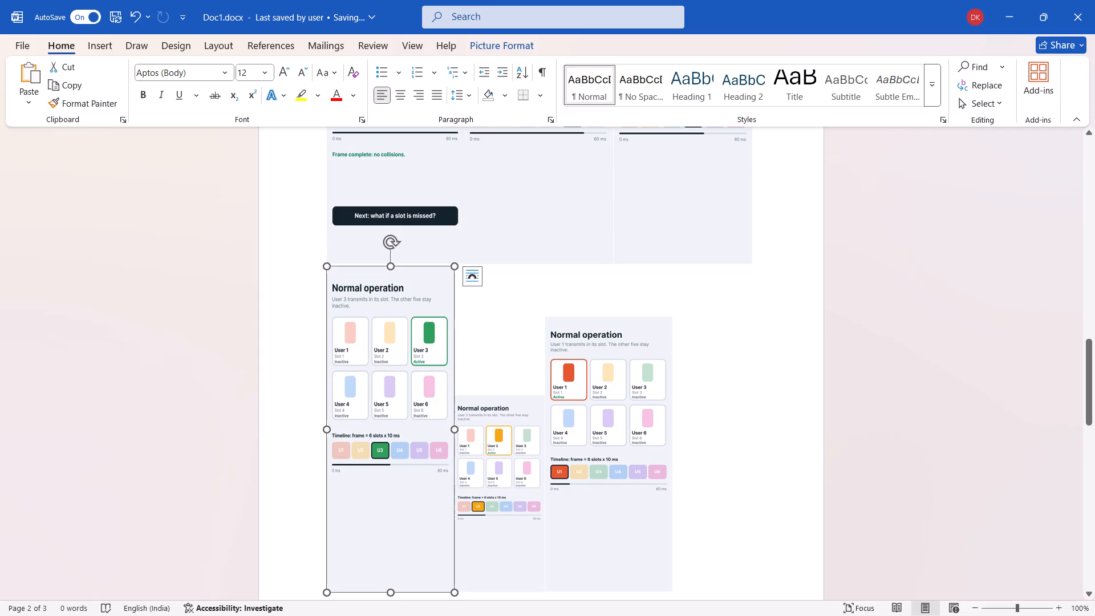
{"action": "left_click_drag", "start_coordinate": [453, 429], "coordinate": [464, 427]}
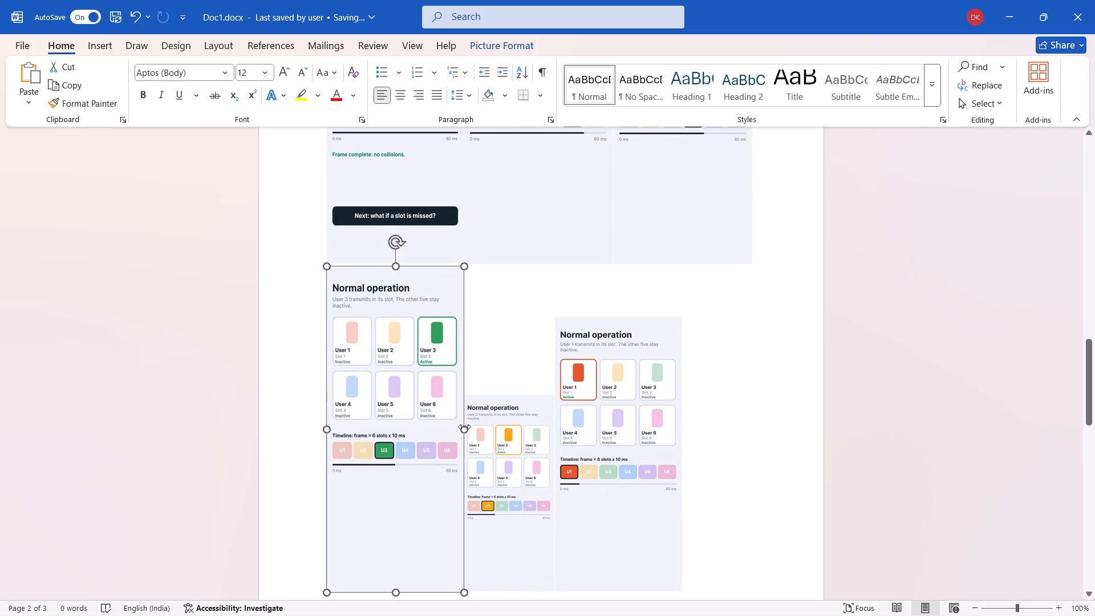
Enlarge the "Normal operation" User 2 picture proportionally until its top edge lines up with the User 3 picture beside it.
{"action": "left_click", "coordinate": [502, 445]}
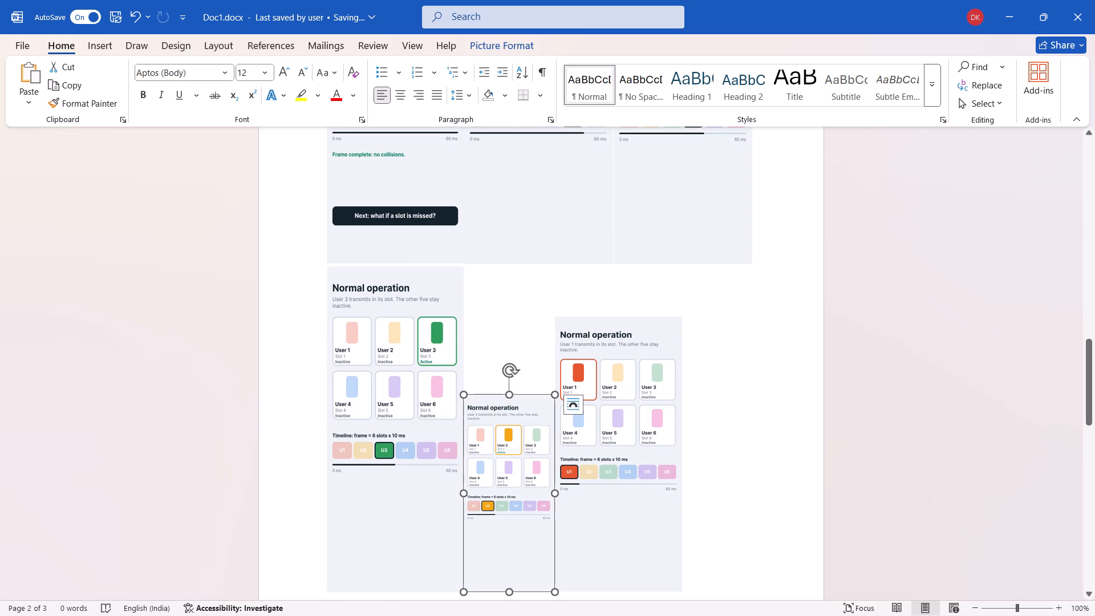
{"action": "left_click_drag", "start_coordinate": [554, 396], "coordinate": [579, 292]}
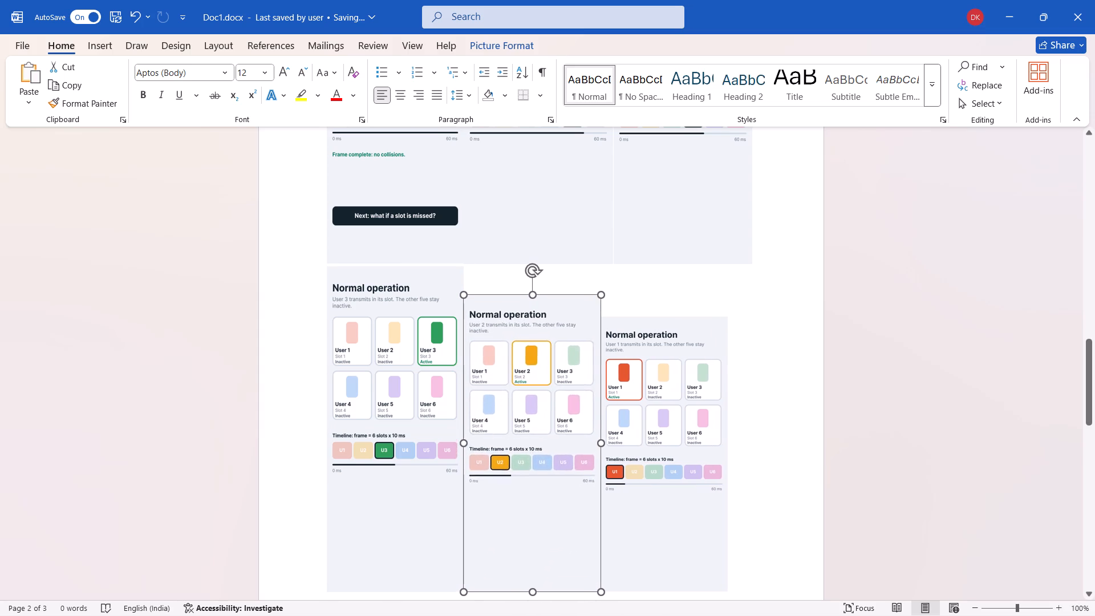
{"action": "left_click_drag", "start_coordinate": [579, 292], "coordinate": [587, 270]}
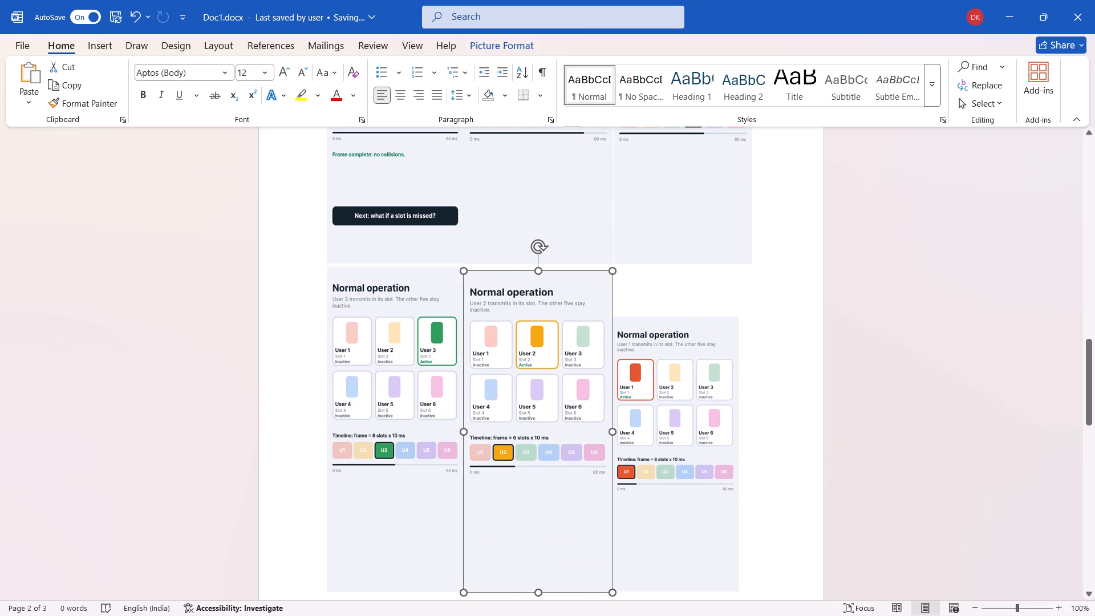
{"action": "left_click_drag", "start_coordinate": [587, 270], "coordinate": [589, 269]}
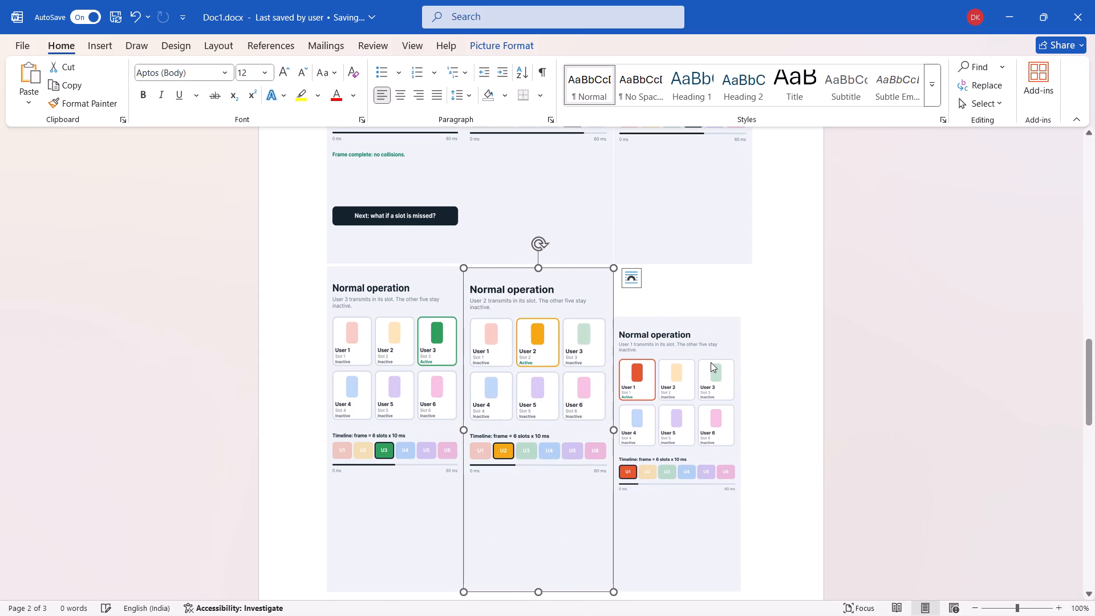
Enlarge the "Normal operation" User 1 picture proportionally to the height of the User 3 and User 2 pictures.
{"action": "left_click", "coordinate": [711, 362]}
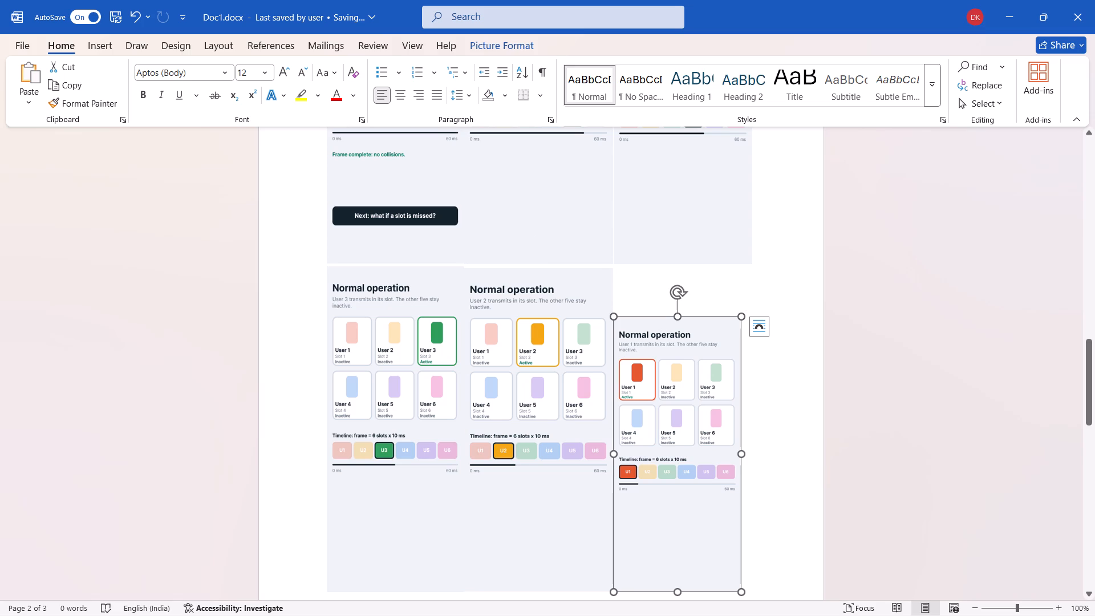
{"action": "left_click_drag", "start_coordinate": [741, 317], "coordinate": [745, 274]}
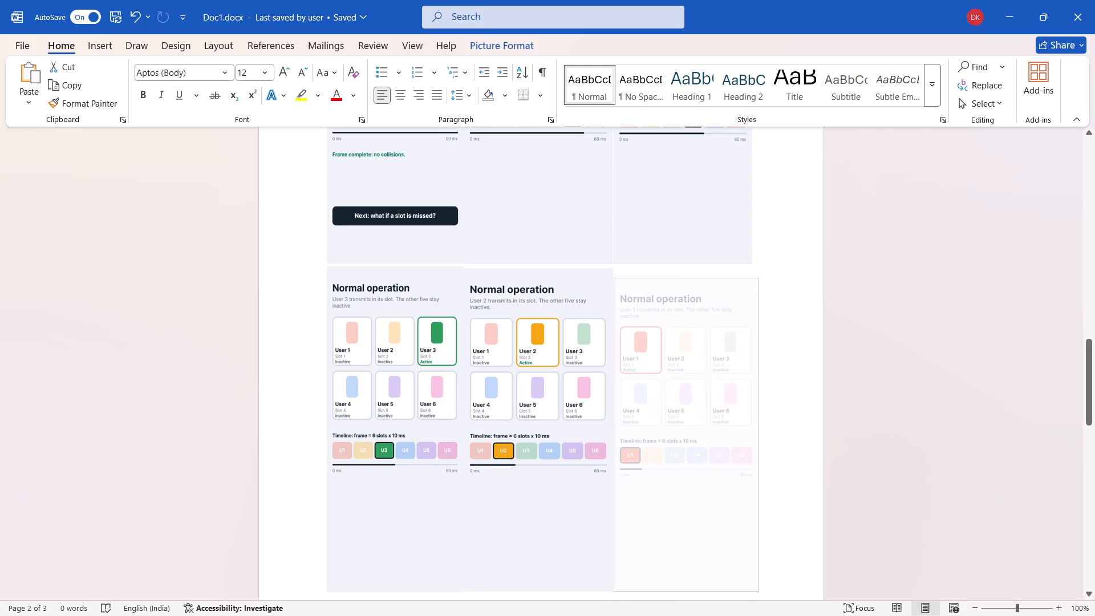
{"action": "left_click_drag", "start_coordinate": [745, 274], "coordinate": [745, 267]}
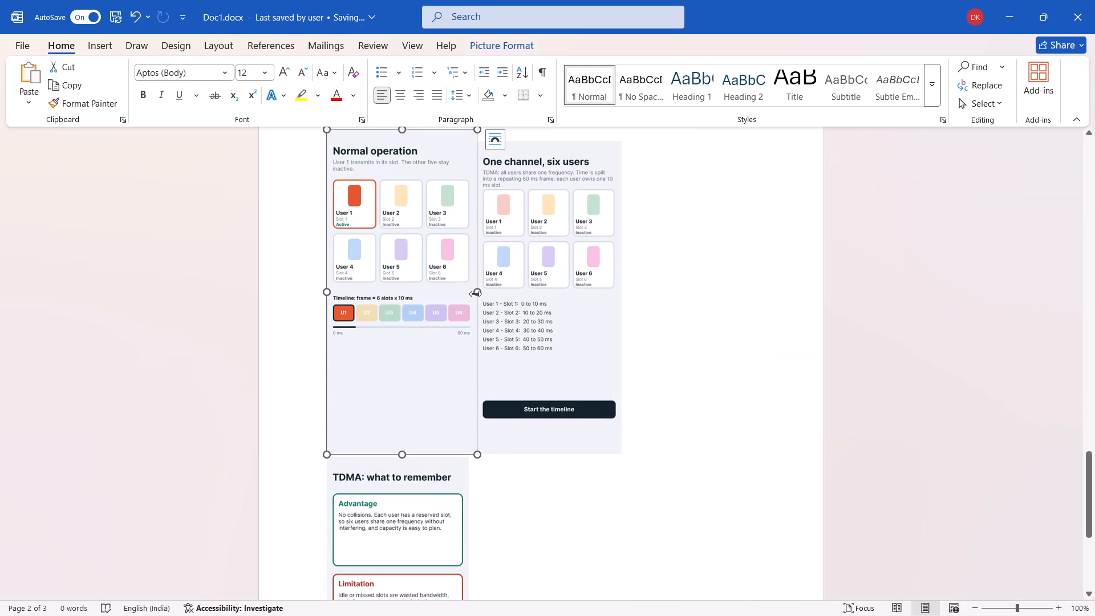
Narrow the "Normal operation" User 1 picture, keeping its height, so it fits beside User 2 and about matches User 4's width above.
{"action": "left_click_drag", "start_coordinate": [475, 294], "coordinate": [470, 293]}
{"action": "left_click_drag", "start_coordinate": [470, 293], "coordinate": [461, 291]}
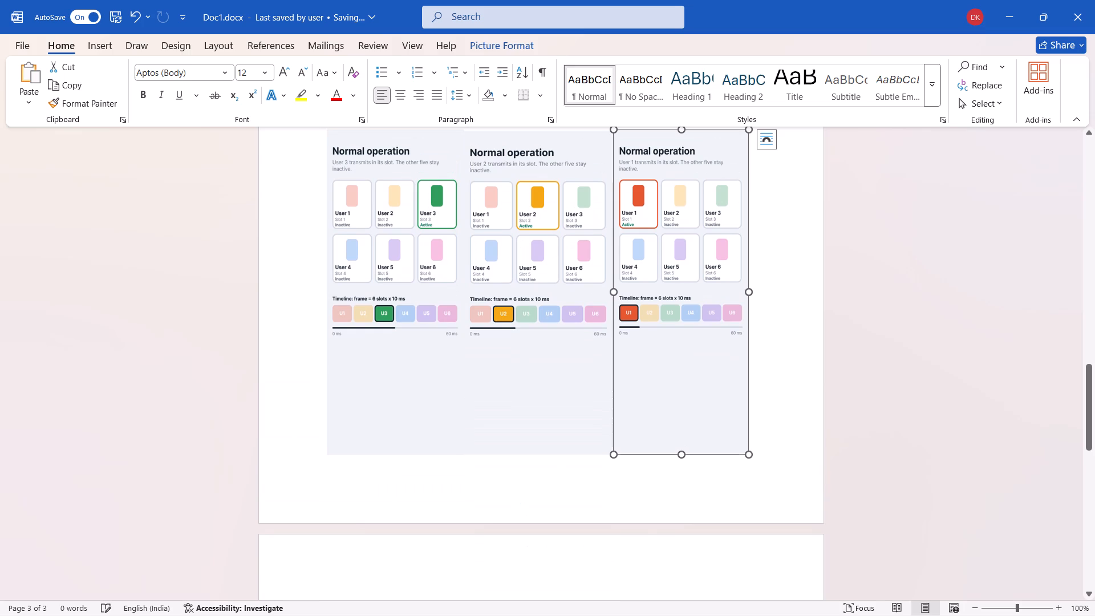
{"action": "scroll", "coordinate": [637, 337], "scroll_direction": "up", "scroll_amount": 1}
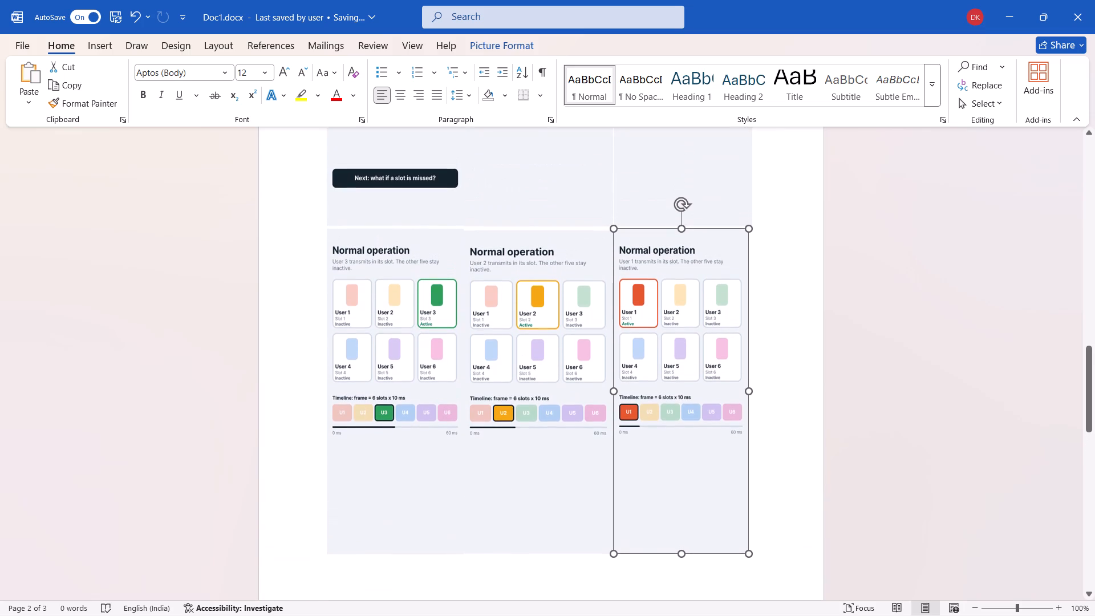
{"action": "left_click", "coordinate": [751, 394]}
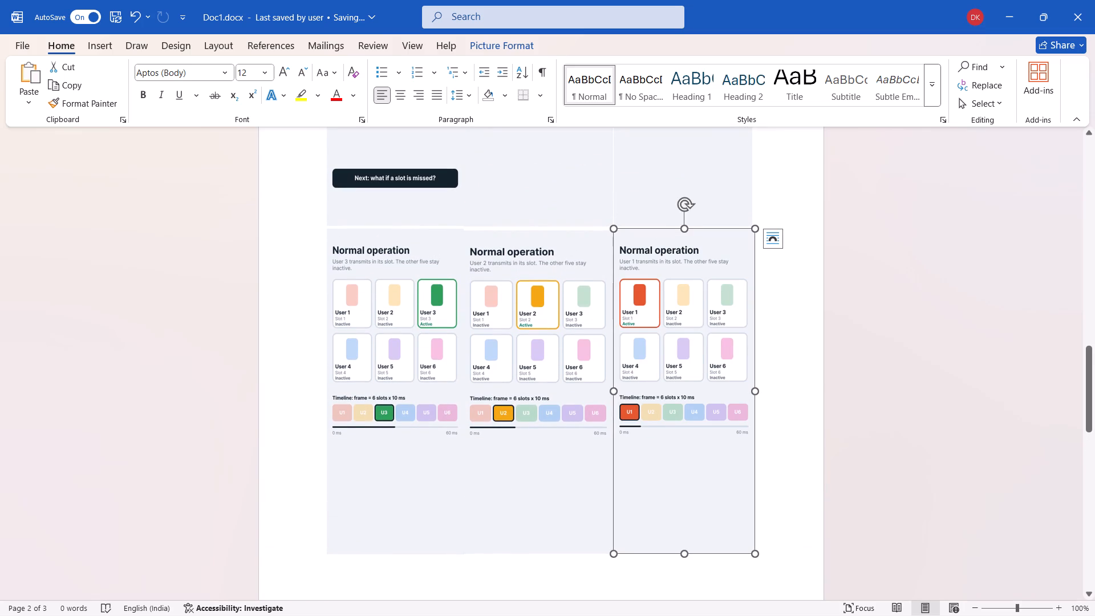
Stretch the "TDMA: what to remember" picture on page three slightly taller, keeping its width, to line up with "One channel, six users".
{"action": "left_click", "coordinate": [566, 569]}
{"action": "scroll", "coordinate": [566, 569], "scroll_direction": "down", "scroll_amount": 1}
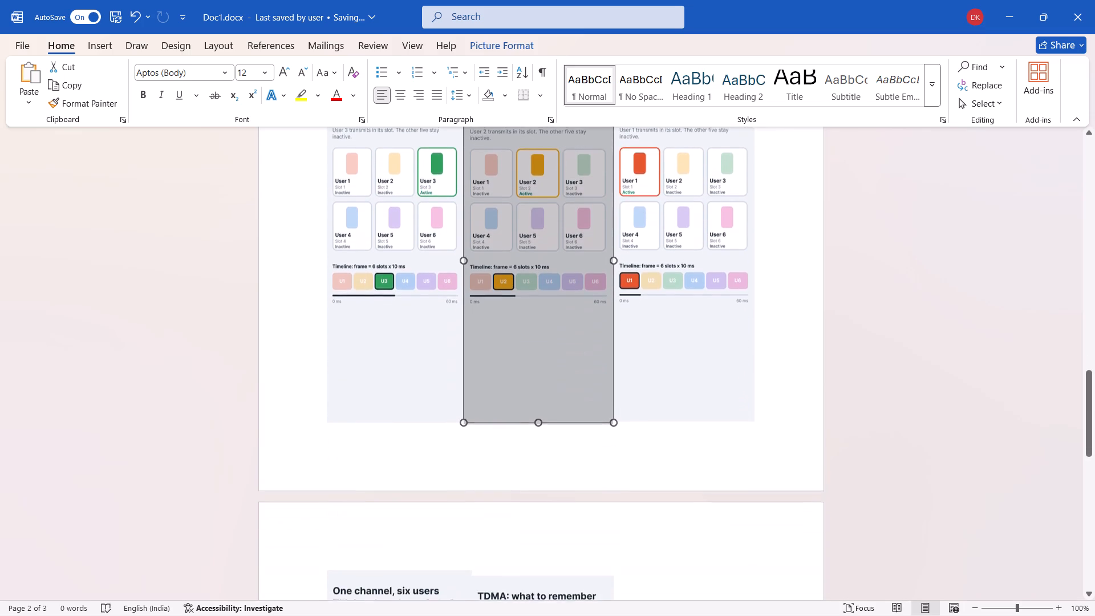
{"action": "scroll", "coordinate": [566, 569], "scroll_direction": "down", "scroll_amount": 1}
{"action": "scroll", "coordinate": [456, 514], "scroll_direction": "down", "scroll_amount": 1}
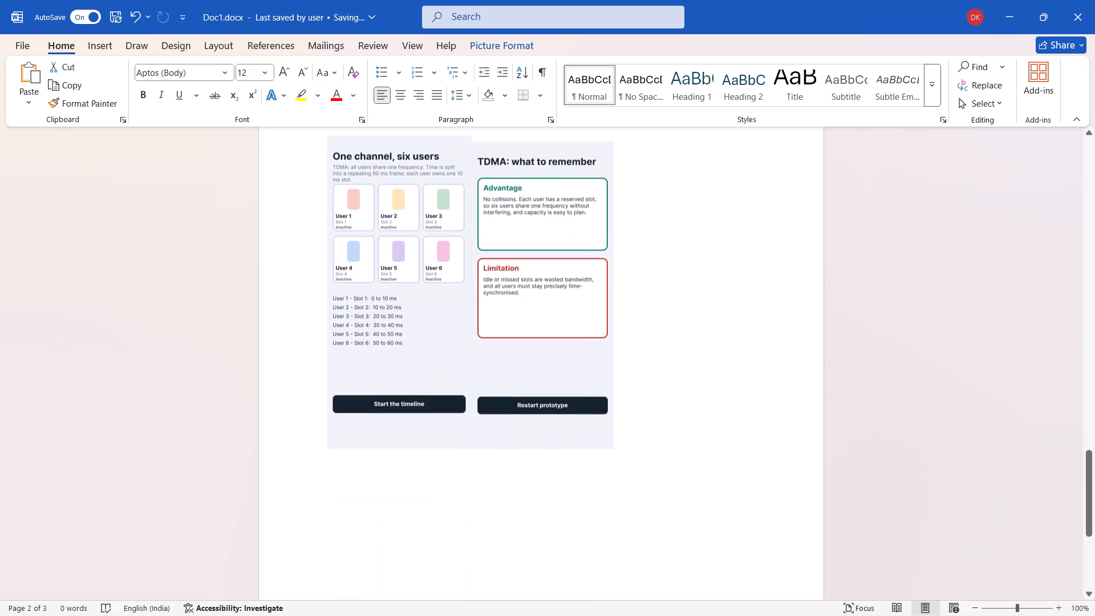
{"action": "left_click", "coordinate": [419, 380]}
{"action": "scroll", "coordinate": [731, 329], "scroll_direction": "up", "scroll_amount": 1}
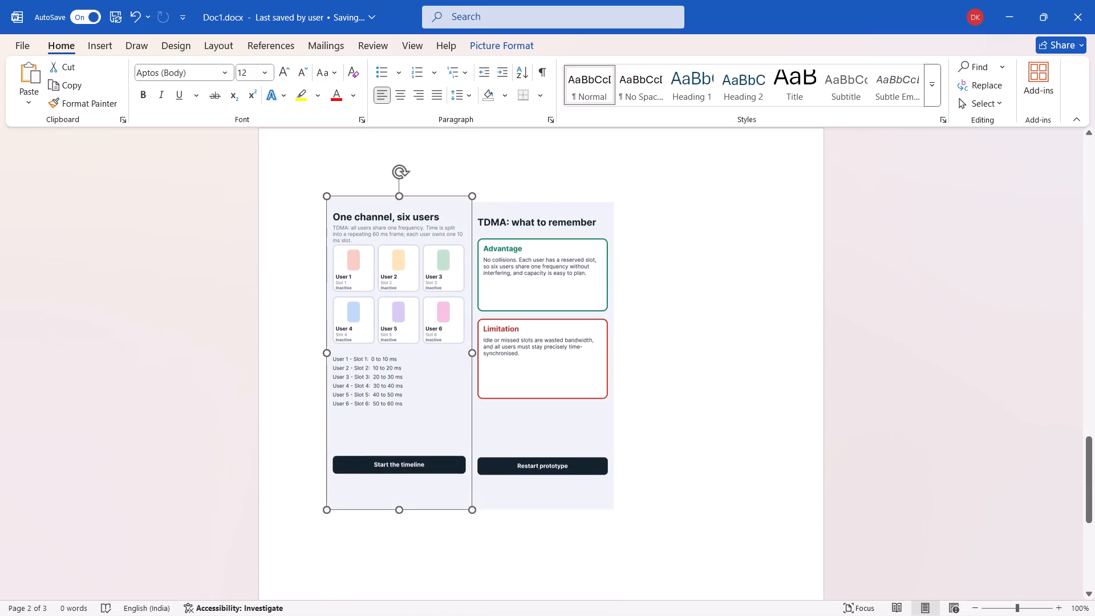
{"action": "scroll", "coordinate": [731, 329], "scroll_direction": "up", "scroll_amount": 1}
{"action": "left_click", "coordinate": [595, 345]}
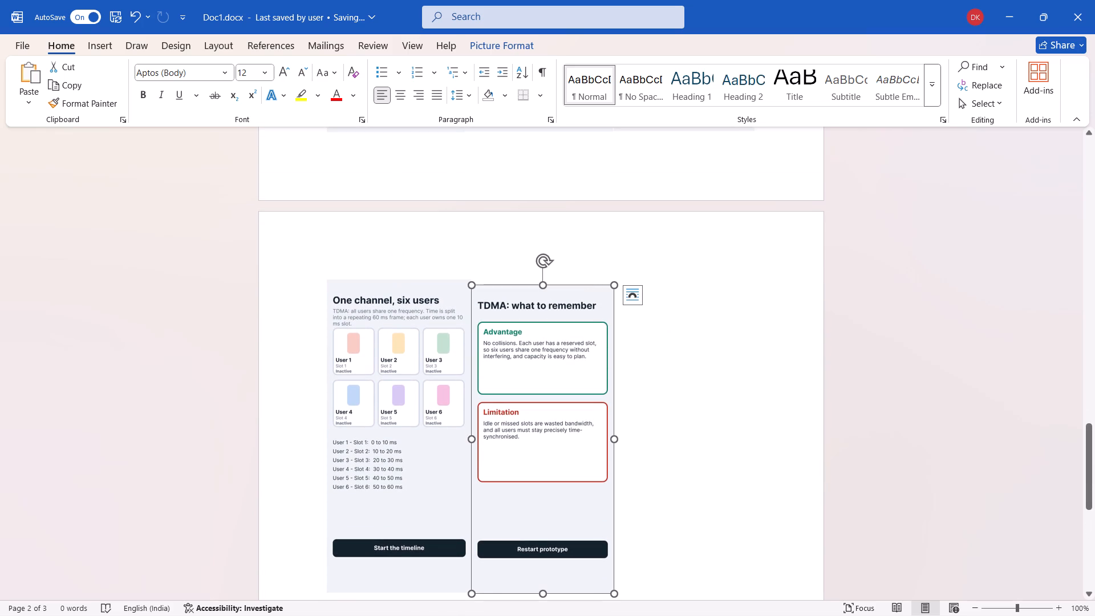
{"action": "left_click", "coordinate": [542, 284]}
Clear the picture selection and review the arranged rows from the last page back to the start of the document.
{"action": "scroll", "coordinate": [570, 386], "scroll_direction": "down", "scroll_amount": 1}
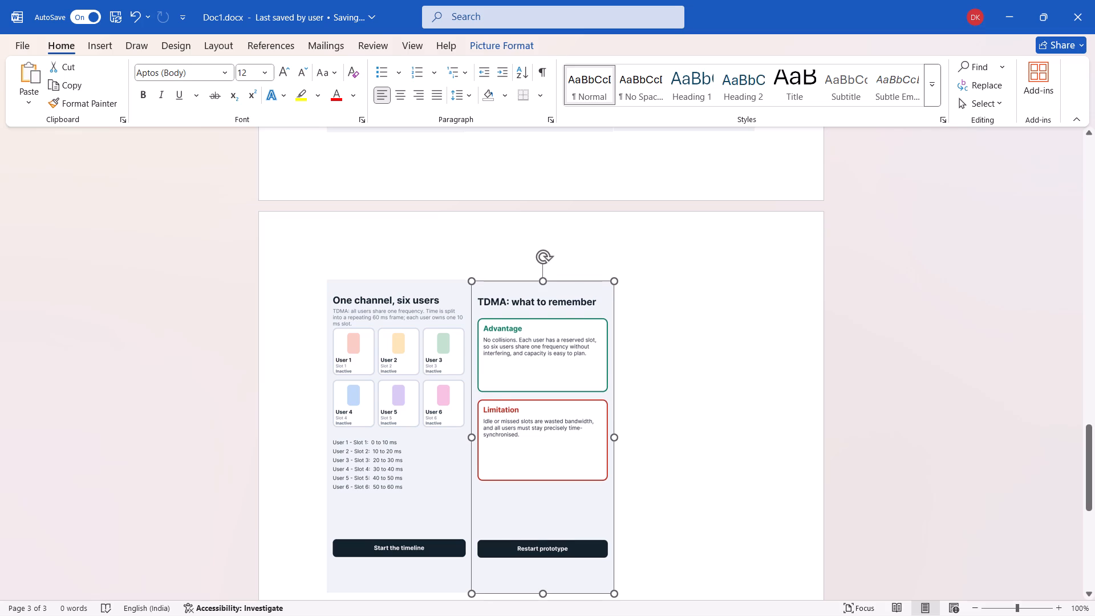
{"action": "scroll", "coordinate": [570, 386], "scroll_direction": "down", "scroll_amount": 1}
{"action": "left_click", "coordinate": [570, 386]}
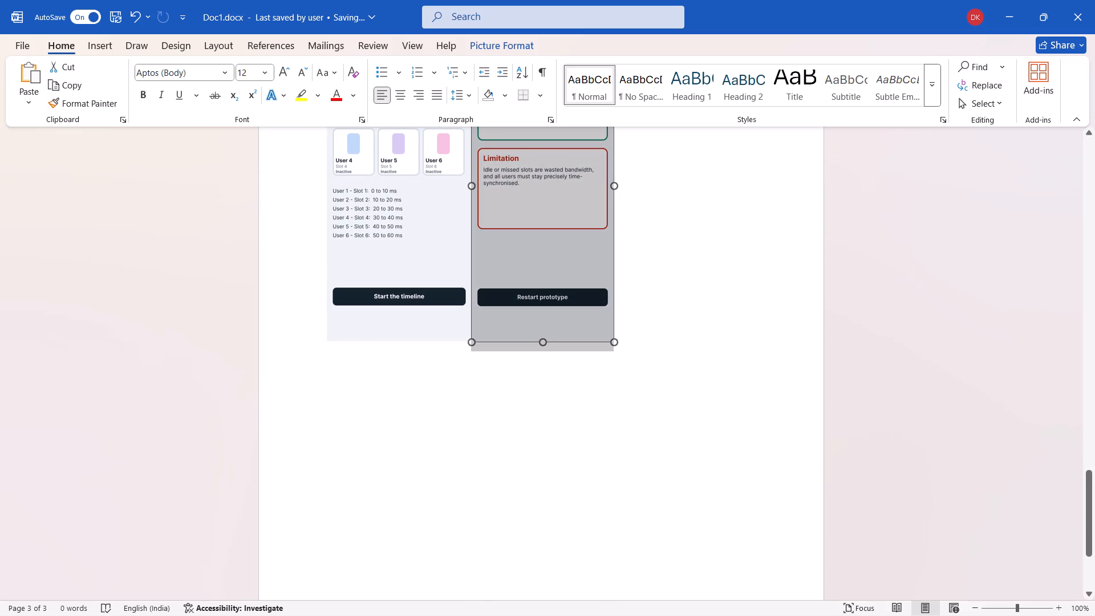
{"action": "left_click", "coordinate": [430, 392]}
{"action": "left_click", "coordinate": [596, 415]}
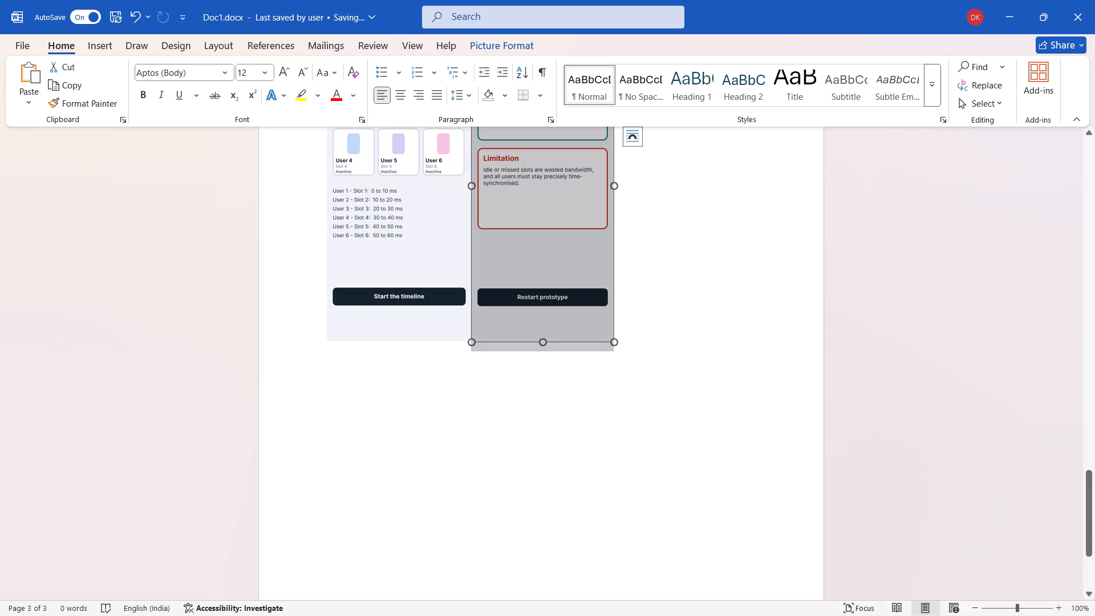
{"action": "left_click", "coordinate": [382, 532]}
{"action": "left_click", "coordinate": [723, 557]}
{"action": "scroll", "coordinate": [723, 557], "scroll_direction": "up", "scroll_amount": 9}
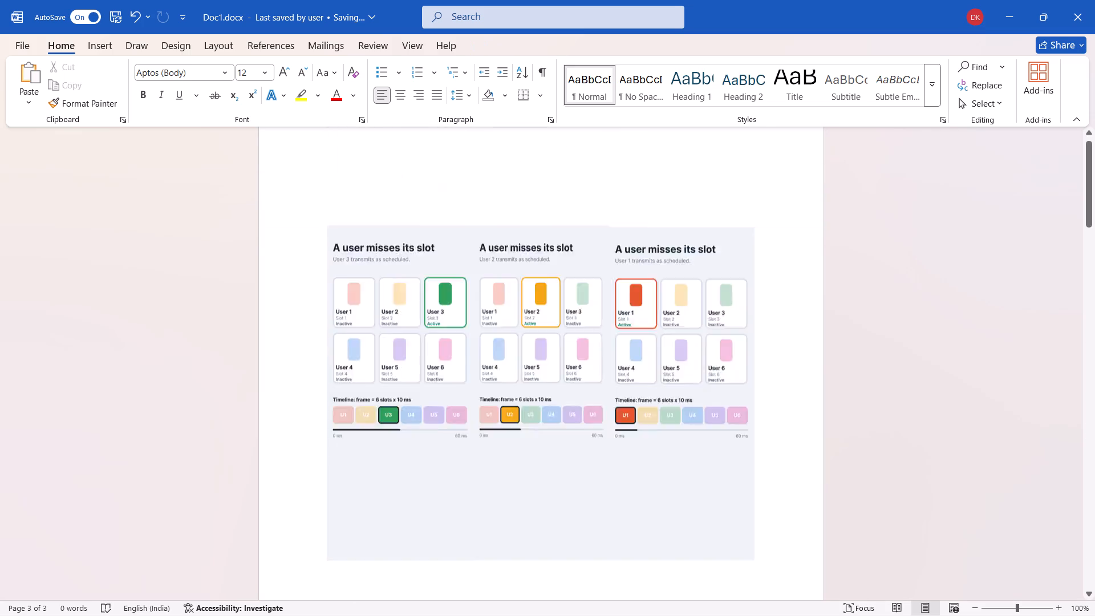
{"action": "scroll", "coordinate": [723, 557], "scroll_direction": "up", "scroll_amount": 3}
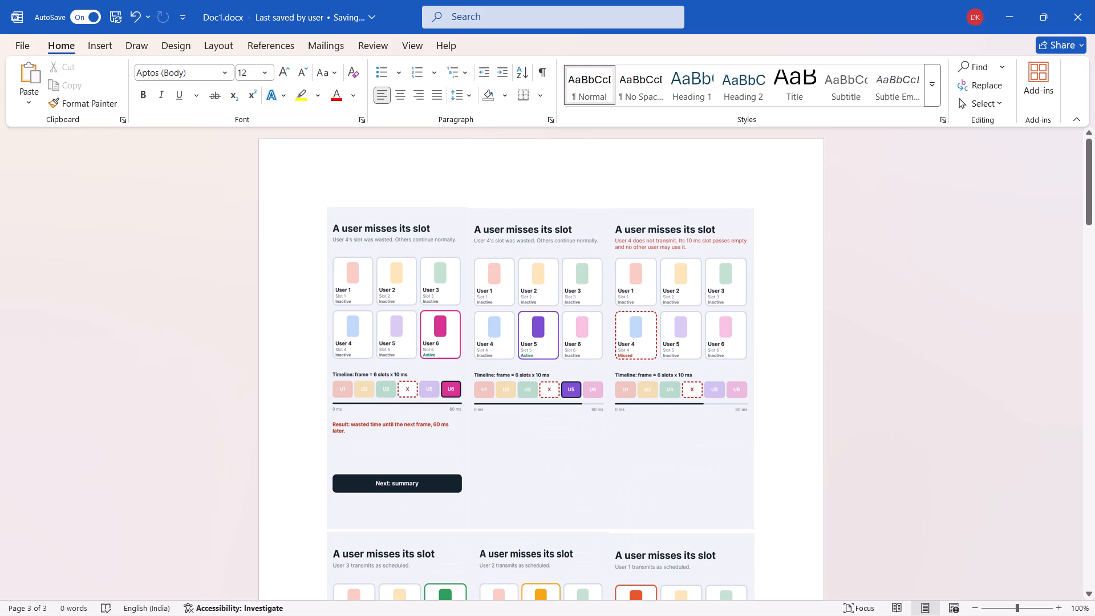
Enlarge the "TDMA: what to remember" picture on page three very slightly and proportionally, to match "One channel, six users" beside it.
{"action": "scroll", "coordinate": [735, 476], "scroll_direction": "down", "scroll_amount": 4}
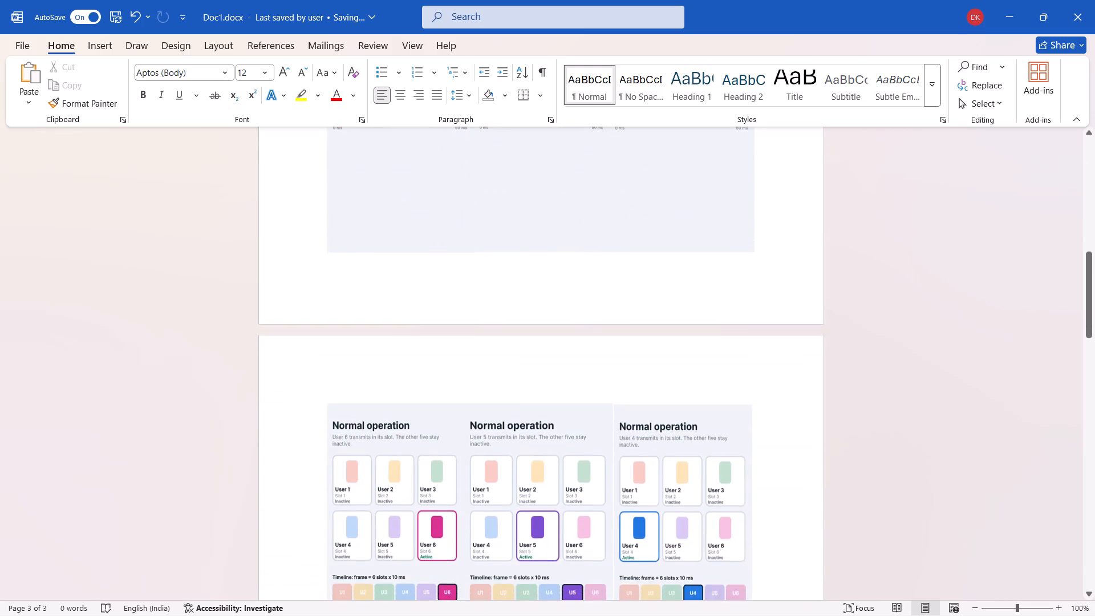
{"action": "scroll", "coordinate": [735, 476], "scroll_direction": "down", "scroll_amount": 6}
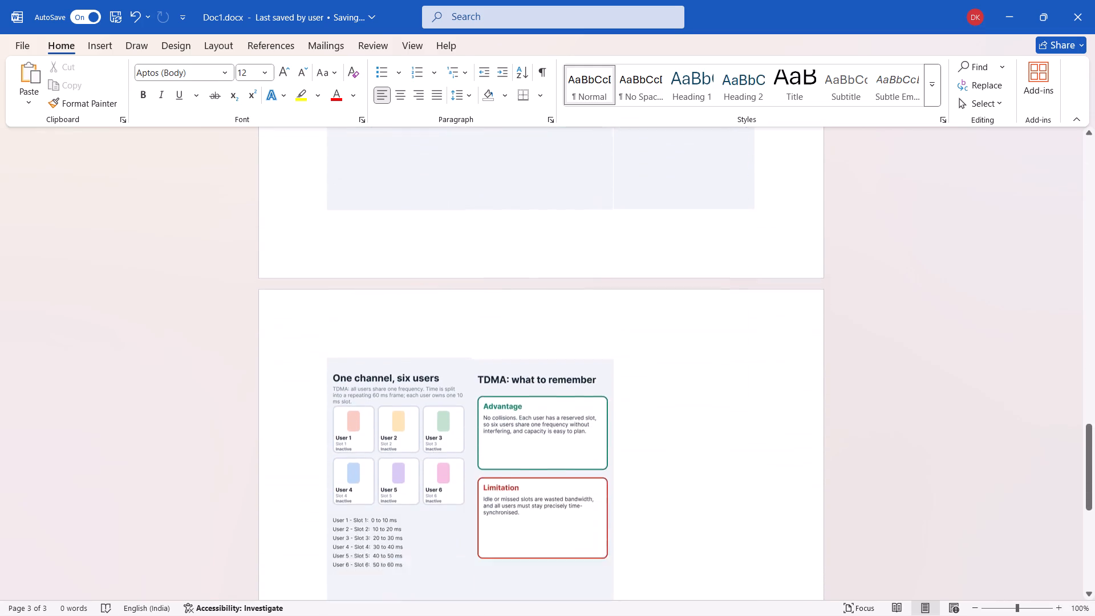
{"action": "scroll", "coordinate": [735, 476], "scroll_direction": "down", "scroll_amount": 1}
{"action": "left_click", "coordinate": [623, 389]}
{"action": "left_click", "coordinate": [593, 379]}
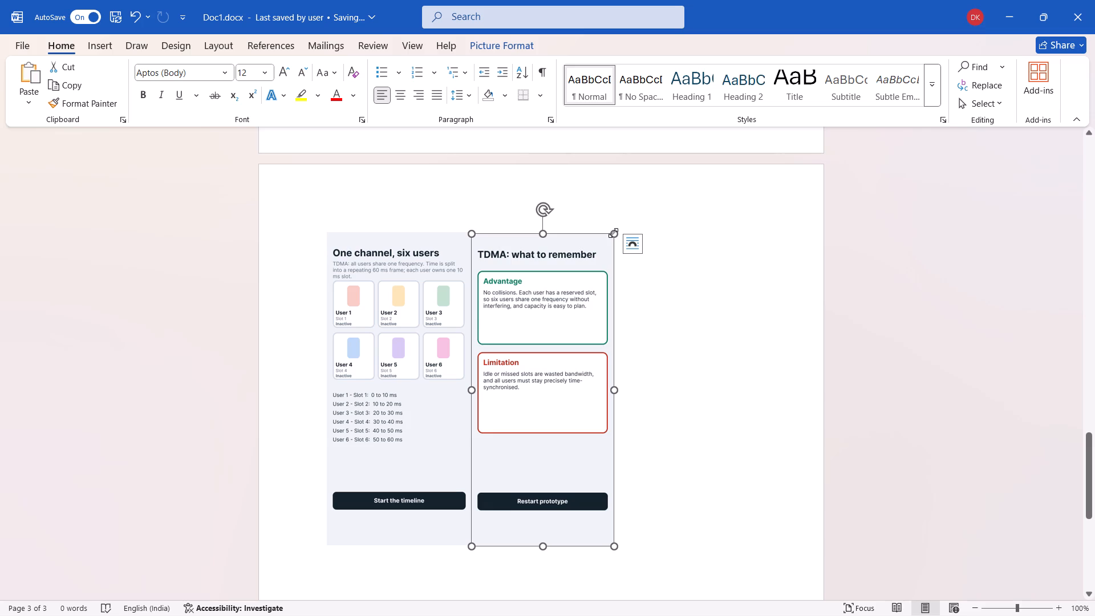
{"action": "left_click", "coordinate": [613, 233]}
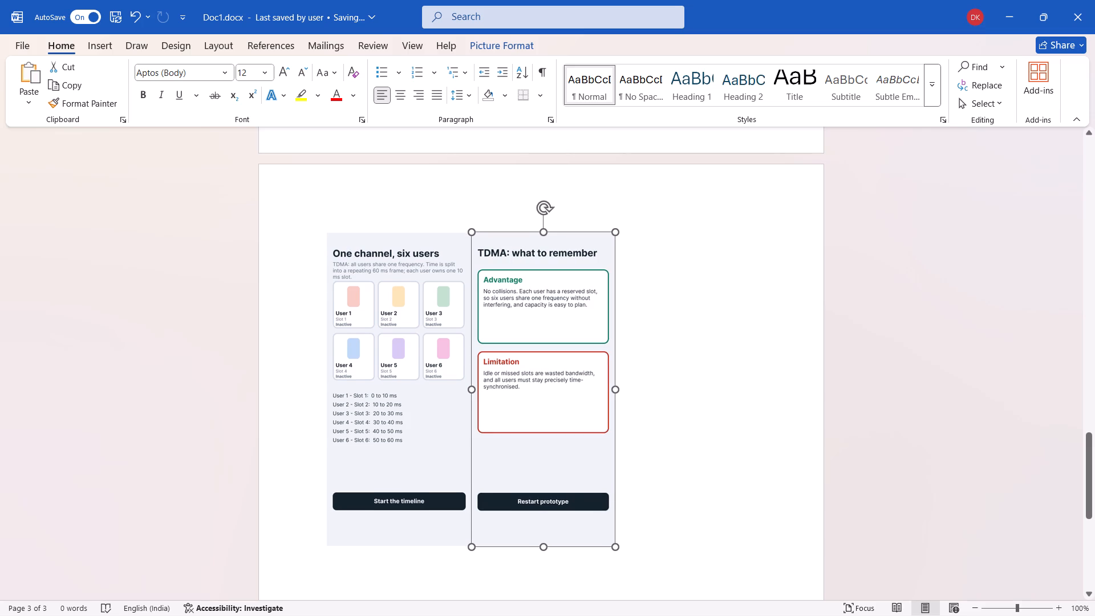
{"action": "left_click", "coordinate": [769, 382]}
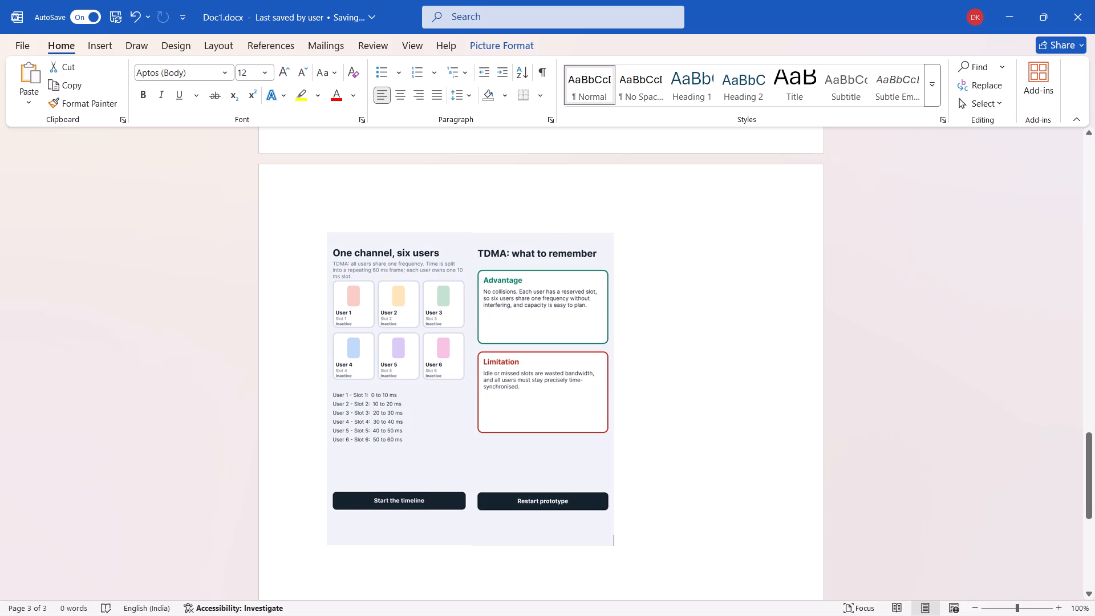
Insert a blank page before the first row of "A user misses its slot" pictures and place the cursor on it.
{"action": "scroll", "coordinate": [643, 332], "scroll_direction": "up", "scroll_amount": 13}
{"action": "left_click", "coordinate": [433, 157]}
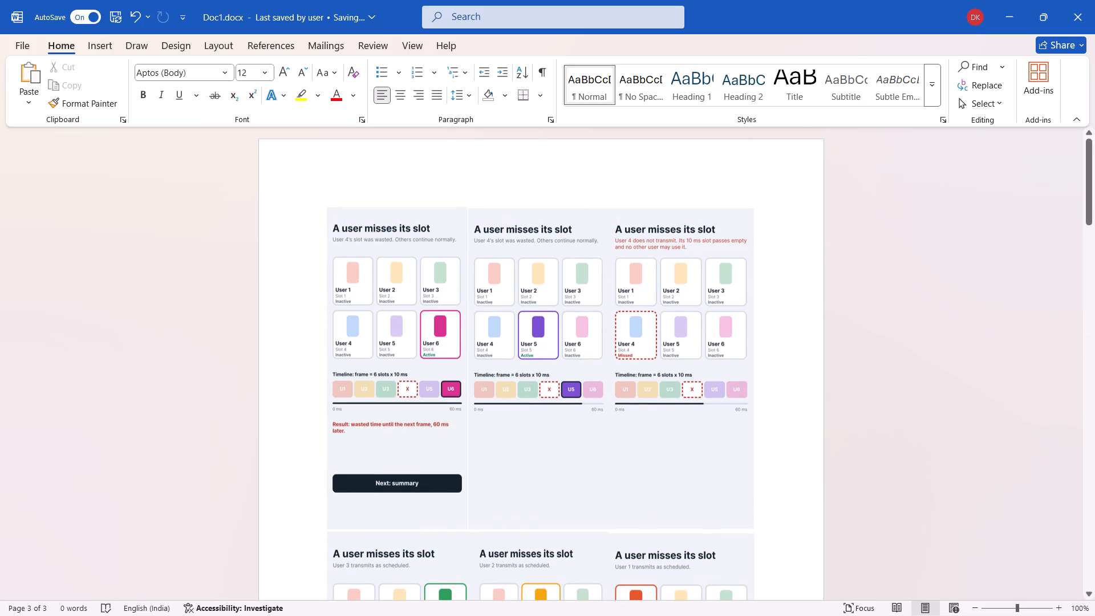
{"action": "left_click", "coordinate": [327, 167]}
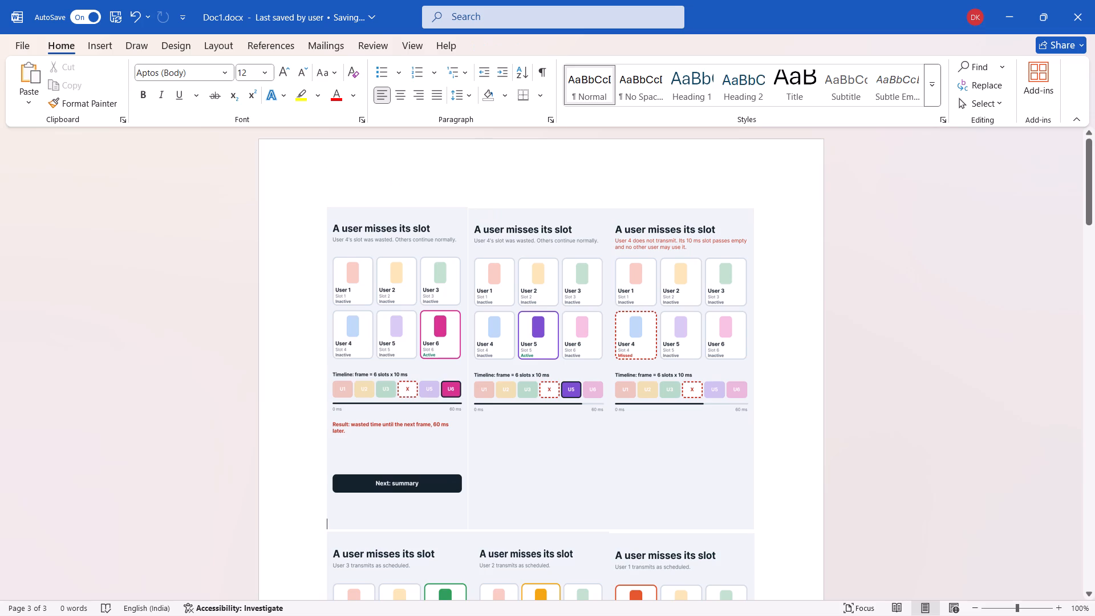
{"action": "key", "text": "Return"}
{"action": "scroll", "coordinate": [327, 167], "scroll_direction": "down", "scroll_amount": 5}
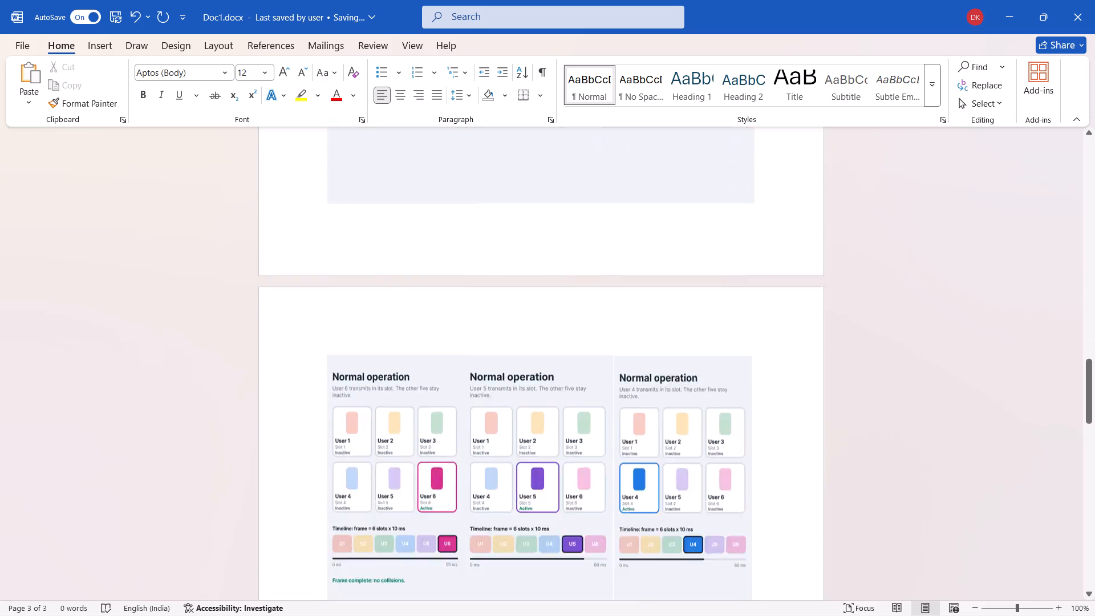
{"action": "scroll", "coordinate": [327, 167], "scroll_direction": "down", "scroll_amount": 5}
{"action": "scroll", "coordinate": [327, 167], "scroll_direction": "up", "scroll_amount": 7}
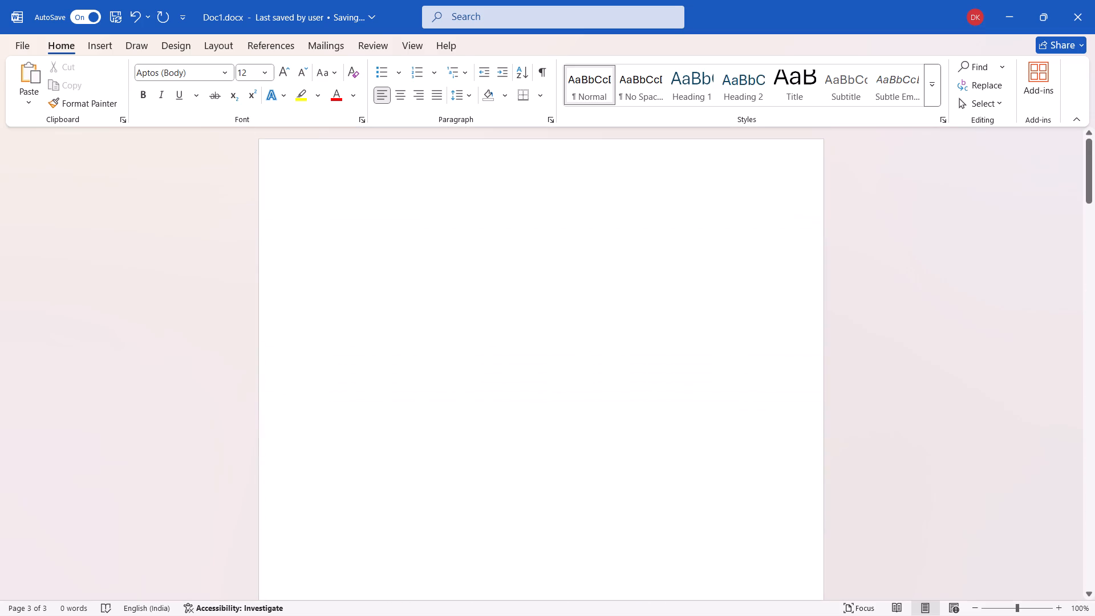
{"action": "left_click", "coordinate": [376, 183]}
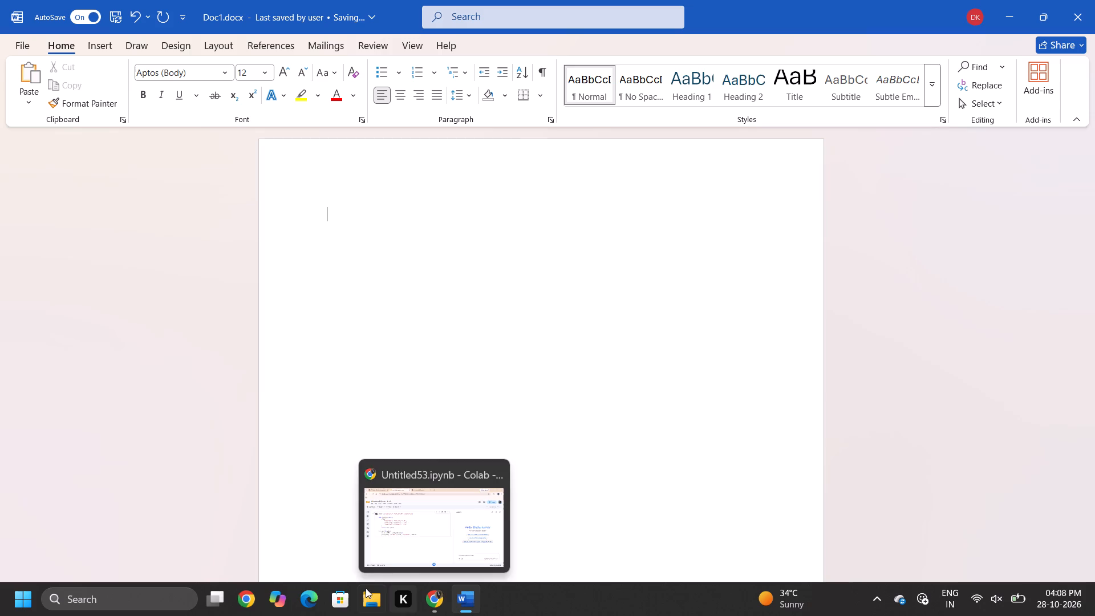
Switch to Chrome with the first saveetha.com profile and open Google Classroom.
{"action": "left_click", "coordinate": [243, 595]}
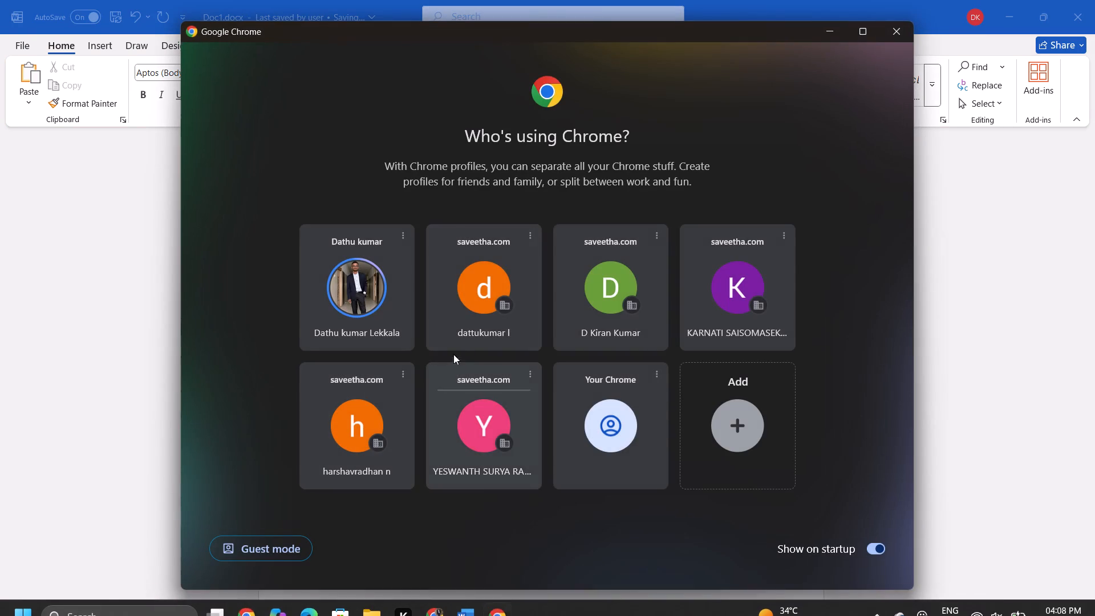
{"action": "left_click", "coordinate": [464, 330]}
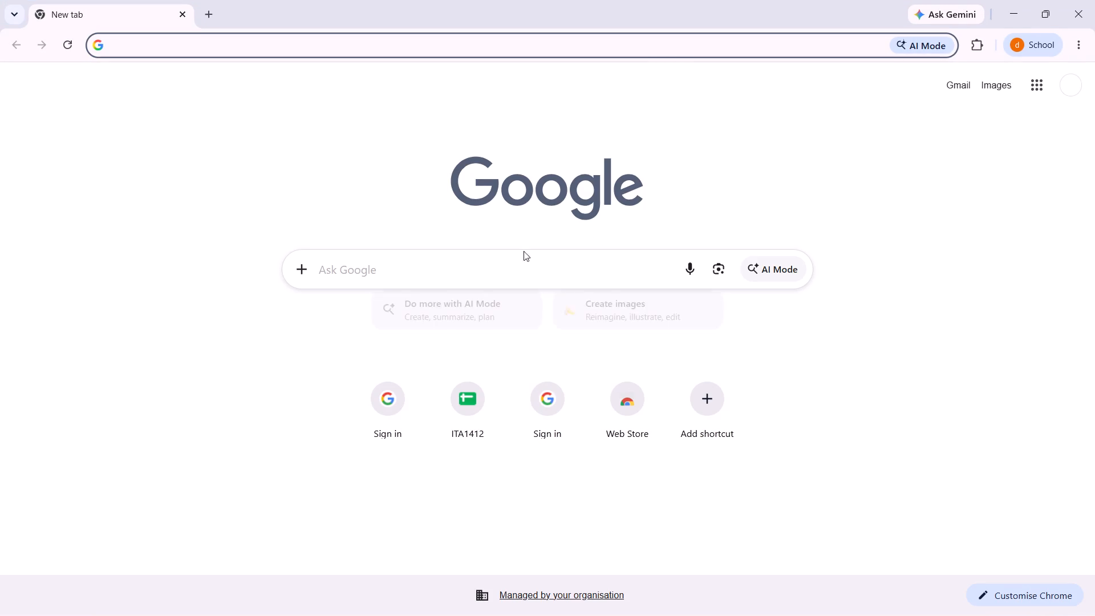
{"action": "left_click", "coordinate": [1039, 88]}
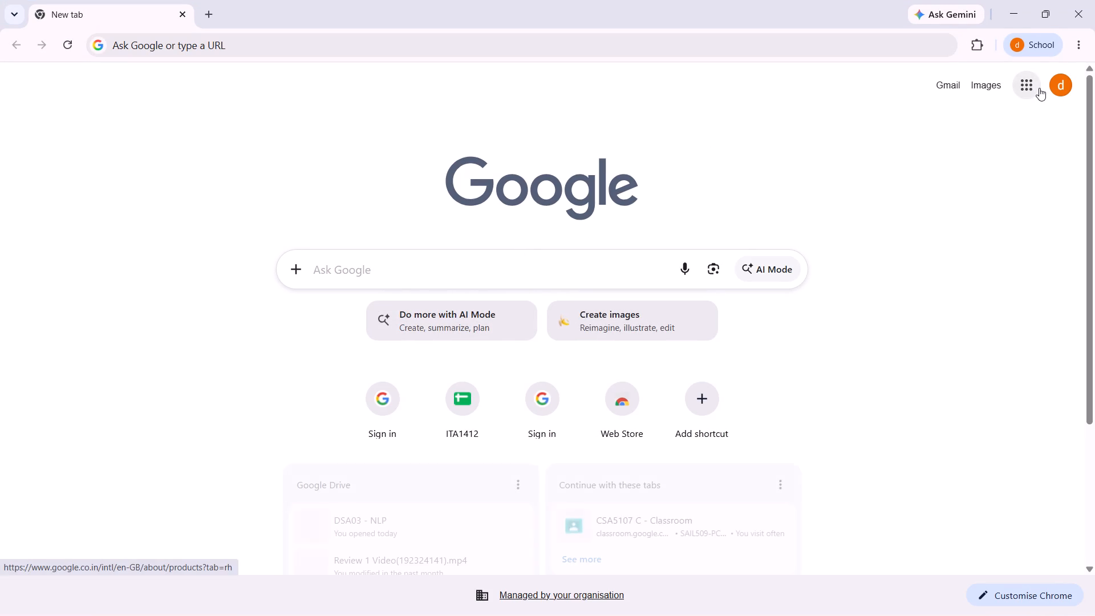
{"action": "left_click", "coordinate": [873, 270]}
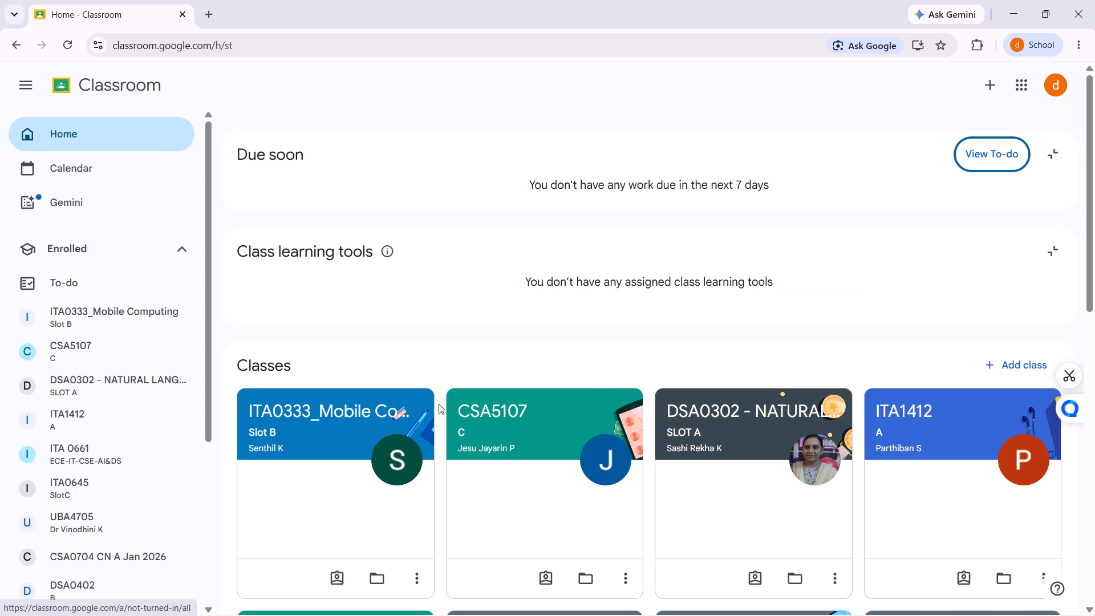
Open the Word document attached to the "Figma Practical Questions" assignment in the ITA0333_Mobile Computing class.
{"action": "left_click", "coordinate": [380, 402]}
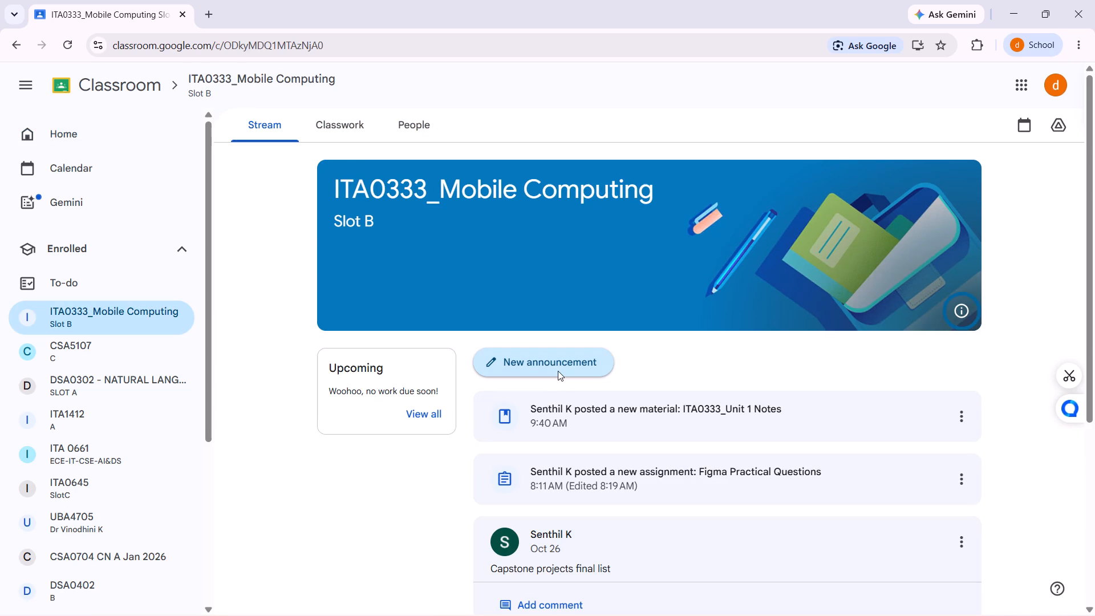
{"action": "scroll", "coordinate": [558, 371], "scroll_direction": "down", "scroll_amount": 1}
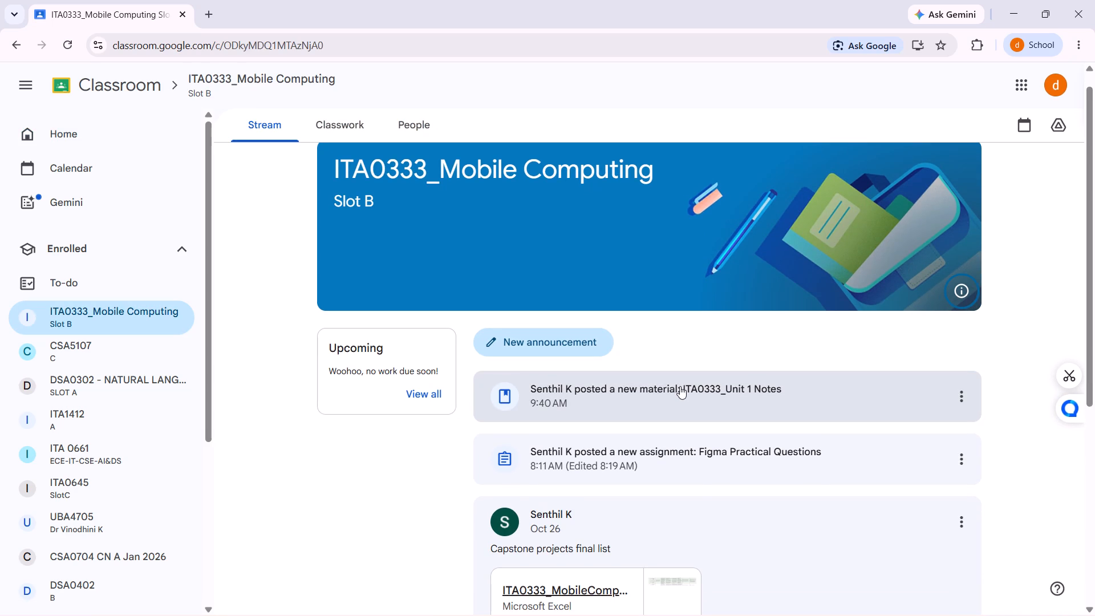
{"action": "left_click", "coordinate": [682, 450]}
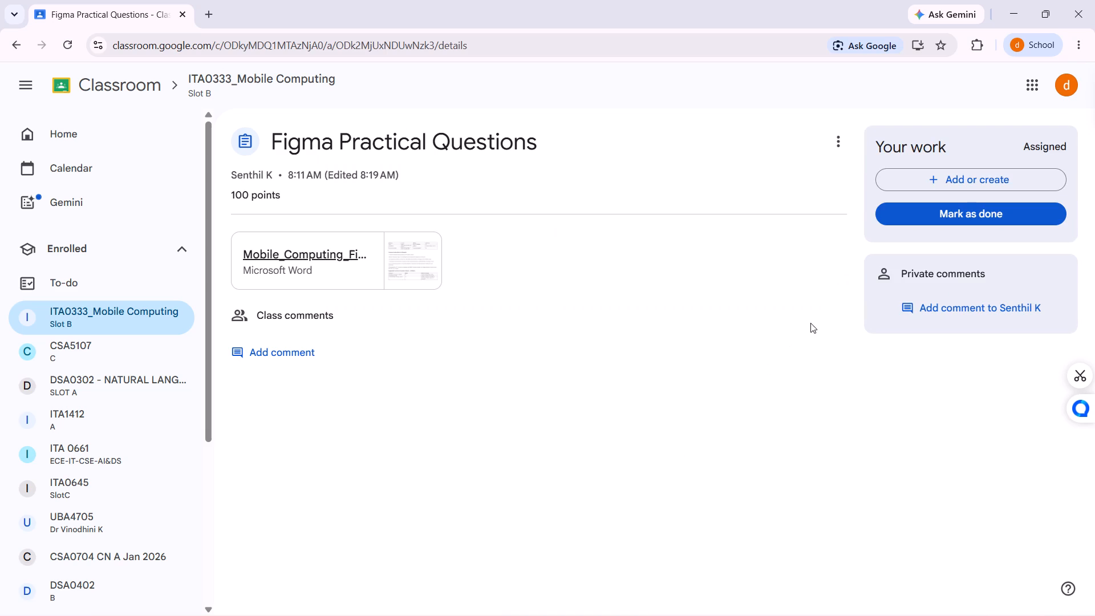
{"action": "left_click", "coordinate": [351, 253]}
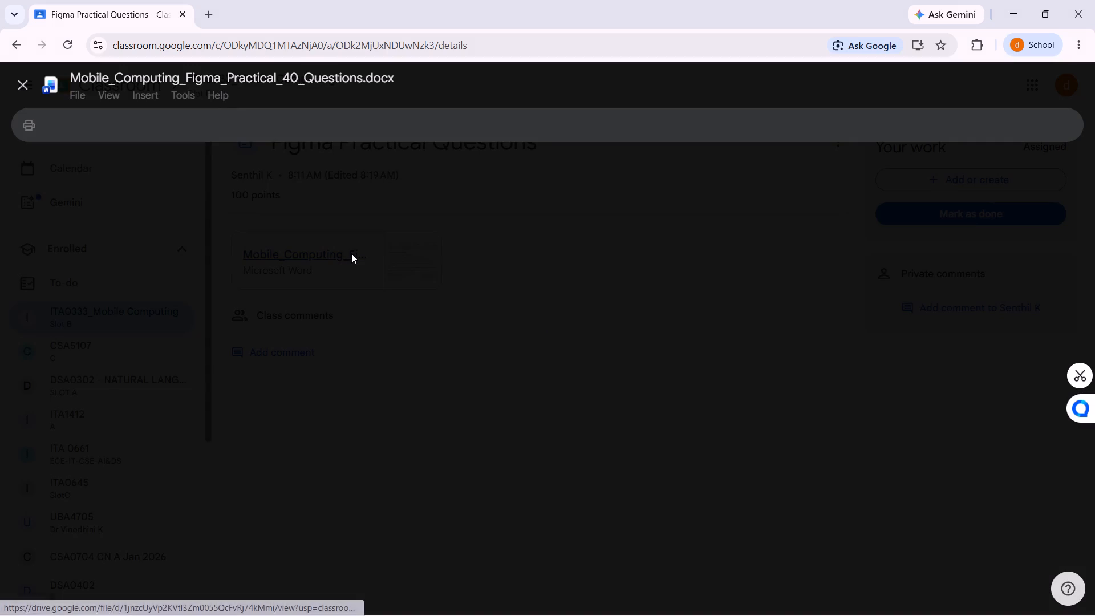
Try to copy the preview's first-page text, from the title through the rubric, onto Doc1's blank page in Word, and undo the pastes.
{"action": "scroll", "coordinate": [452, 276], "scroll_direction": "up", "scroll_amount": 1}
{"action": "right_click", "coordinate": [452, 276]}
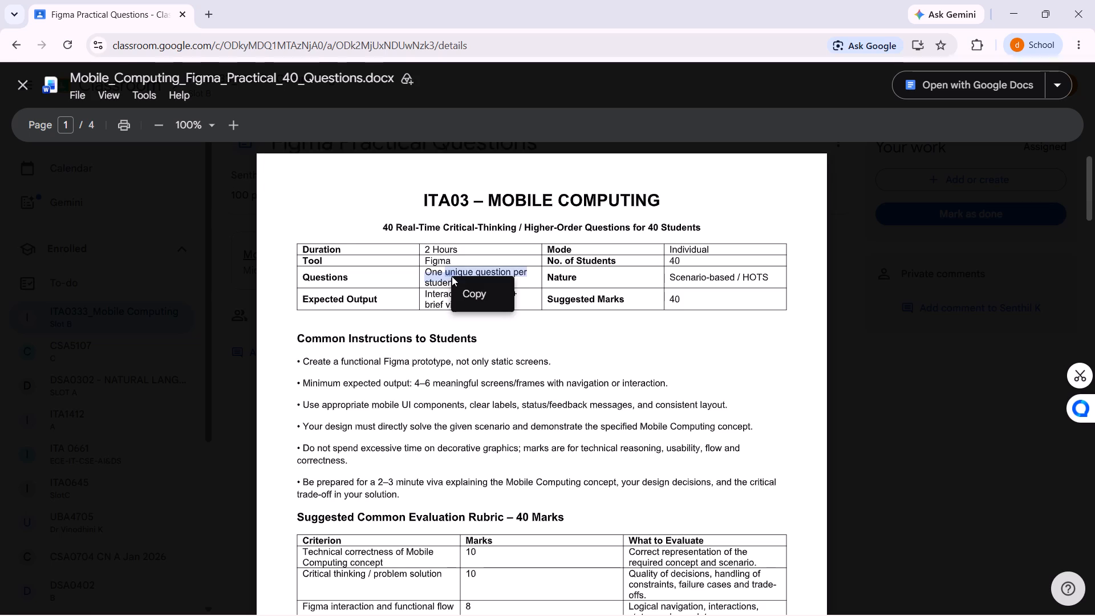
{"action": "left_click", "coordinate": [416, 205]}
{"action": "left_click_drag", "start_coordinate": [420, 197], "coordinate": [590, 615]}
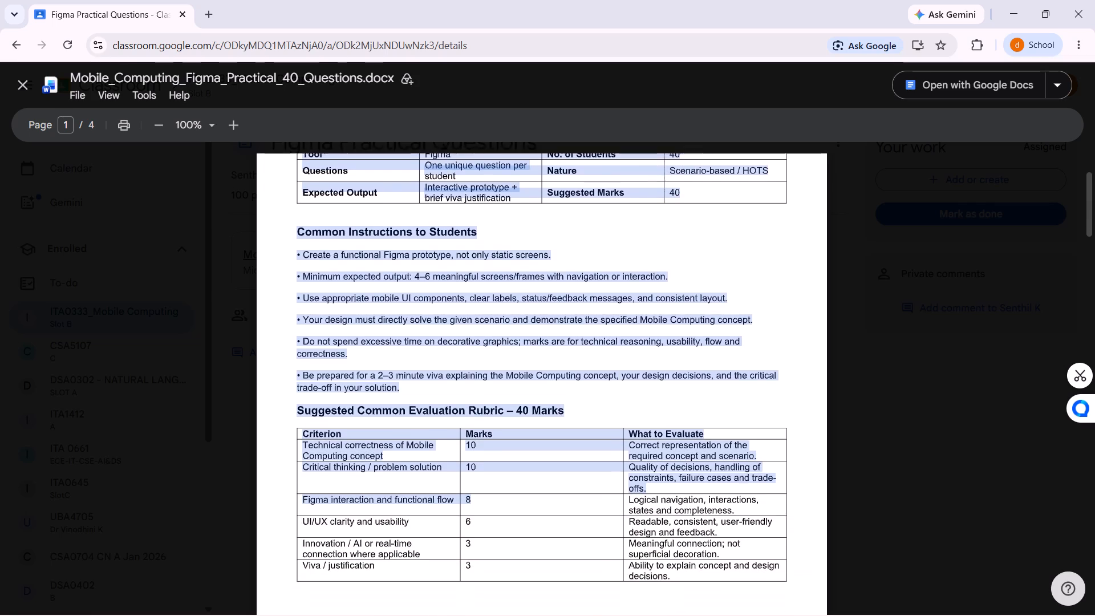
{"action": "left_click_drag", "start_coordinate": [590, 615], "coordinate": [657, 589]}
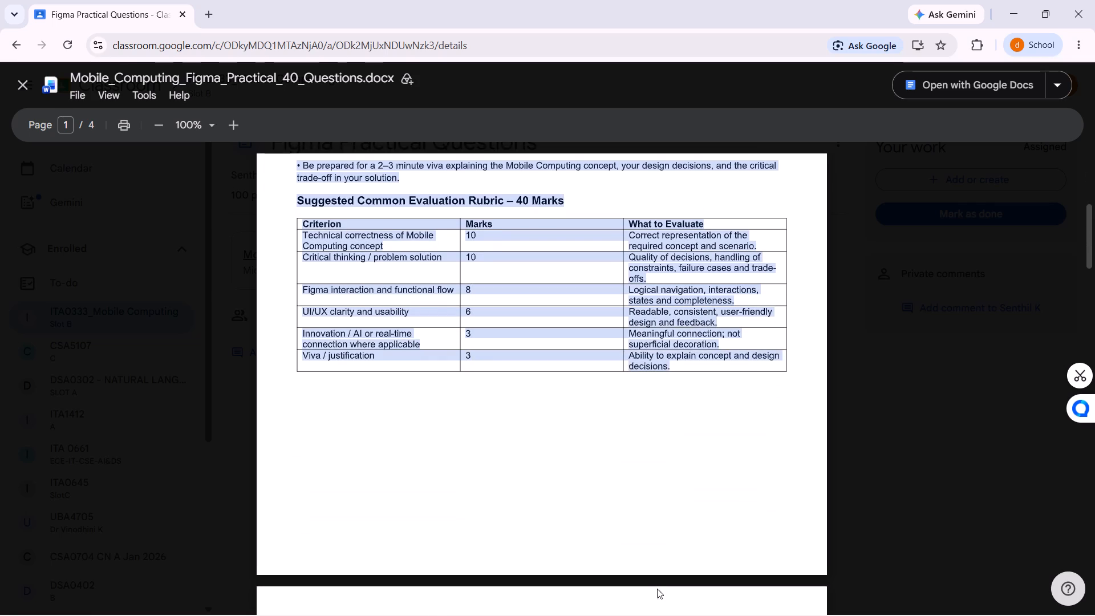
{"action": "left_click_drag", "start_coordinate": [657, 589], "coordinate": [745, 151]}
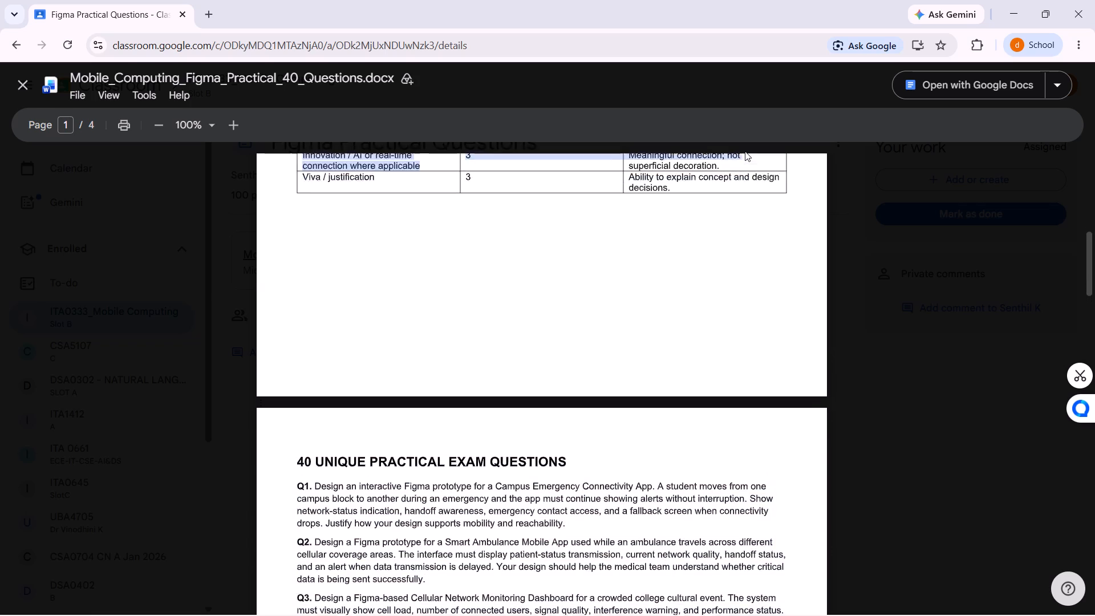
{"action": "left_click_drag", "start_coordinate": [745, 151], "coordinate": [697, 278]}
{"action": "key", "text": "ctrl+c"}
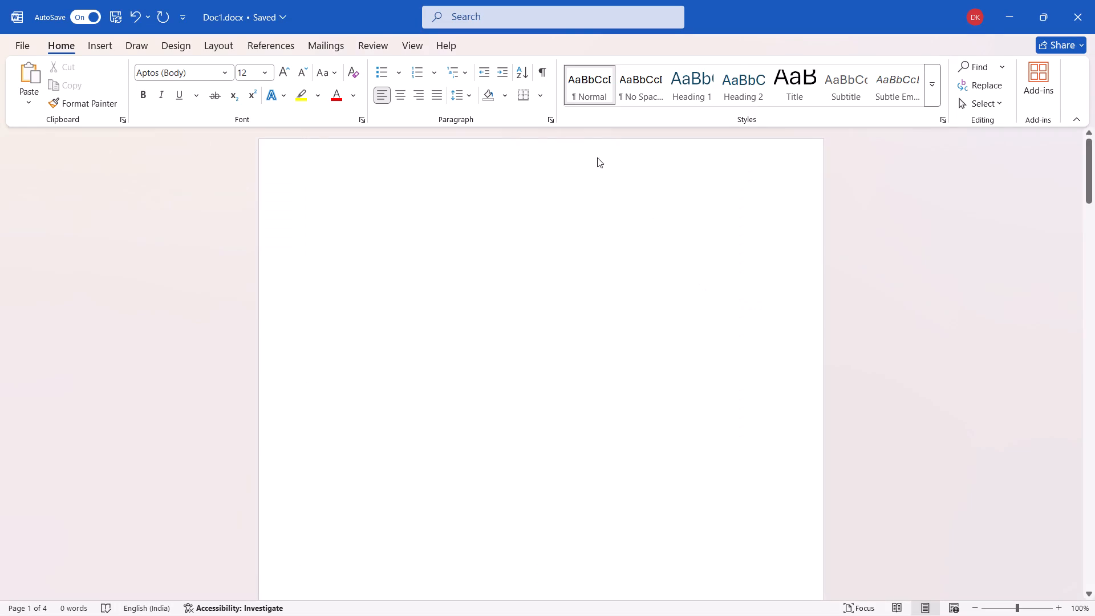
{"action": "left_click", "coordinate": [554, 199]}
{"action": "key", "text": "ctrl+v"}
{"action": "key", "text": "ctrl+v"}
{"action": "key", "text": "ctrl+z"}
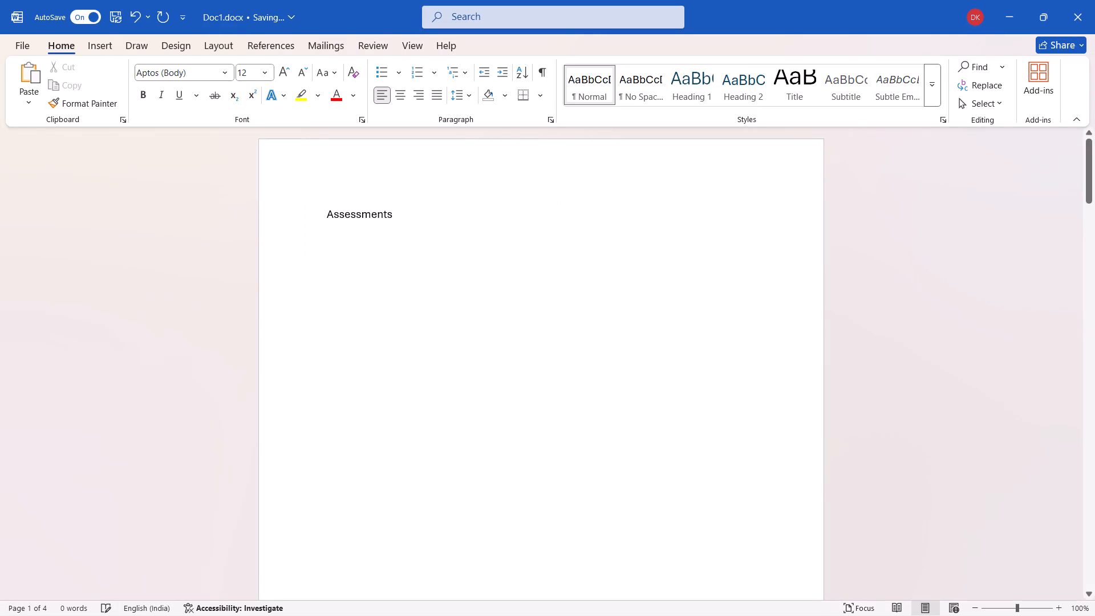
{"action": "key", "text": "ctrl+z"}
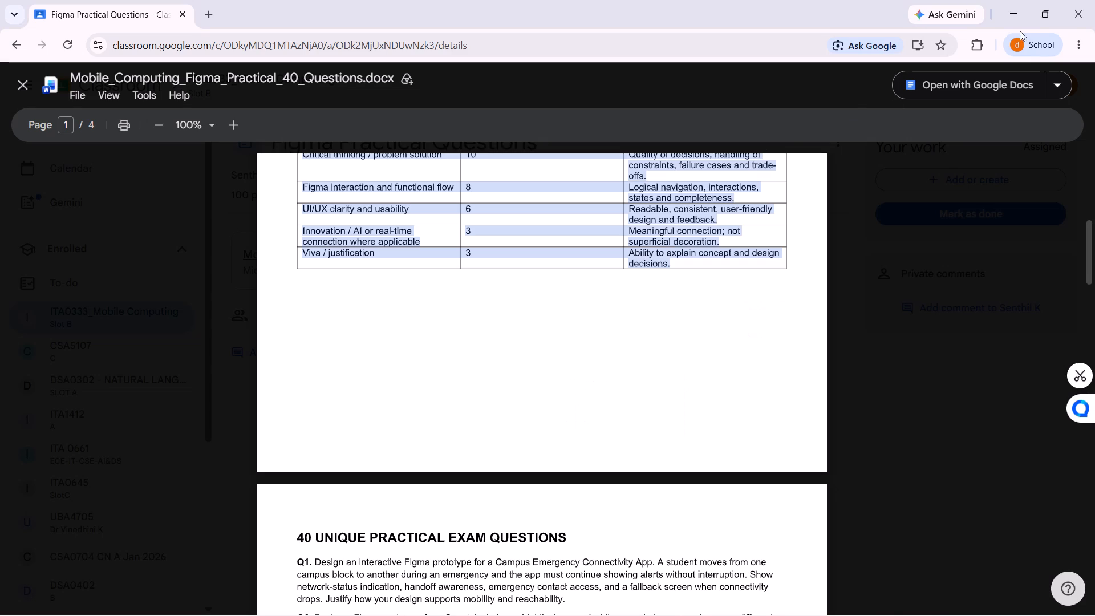
Open the attachment in Google Docs and copy its first page, from the ITA03 title through the rubric table, onto Doc1's blank first page in Word.
{"action": "left_click", "coordinate": [985, 83]}
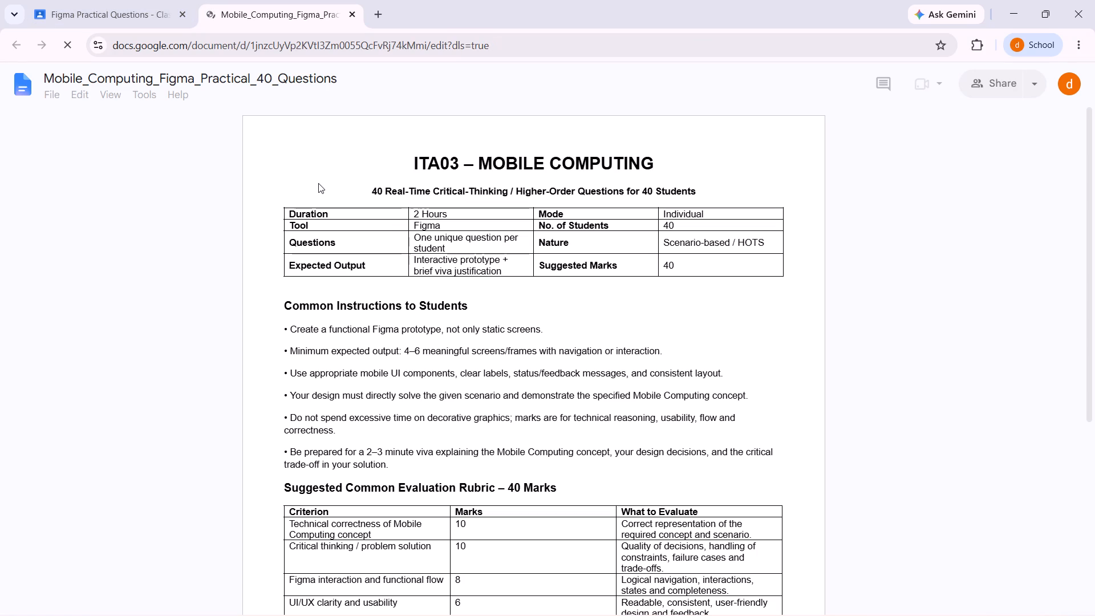
{"action": "left_click_drag", "start_coordinate": [407, 162], "coordinate": [496, 345]}
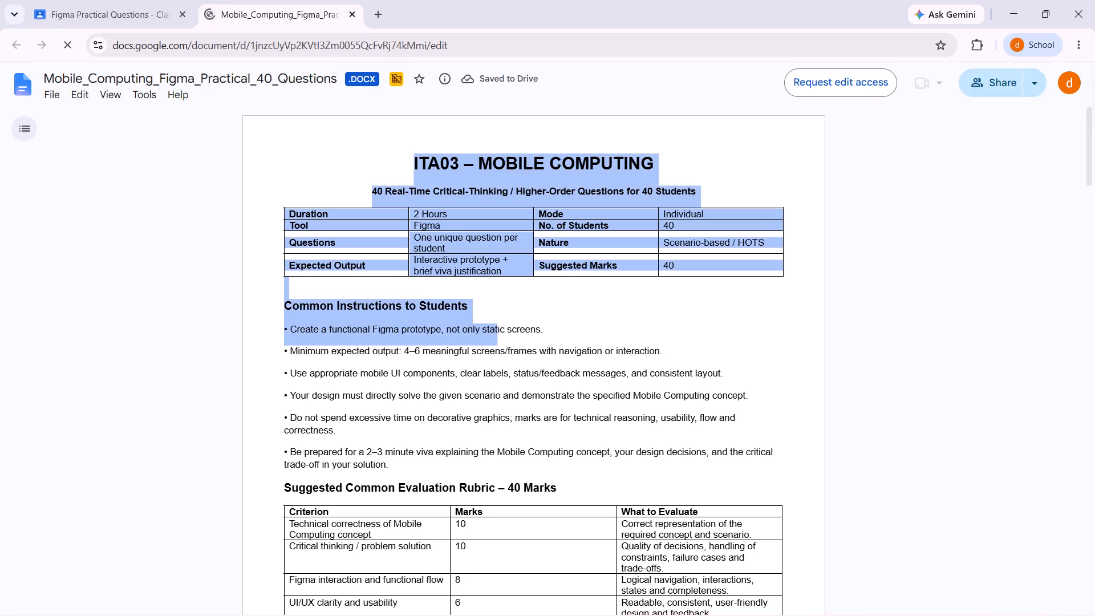
{"action": "left_click_drag", "start_coordinate": [496, 345], "coordinate": [520, 615]}
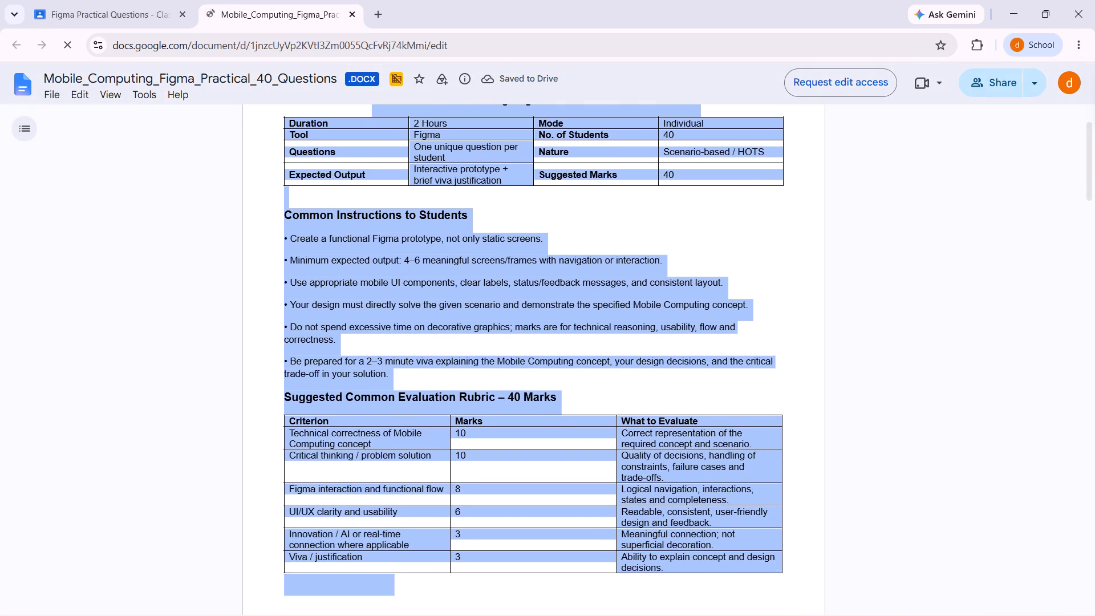
{"action": "left_click_drag", "start_coordinate": [520, 615], "coordinate": [770, 558]}
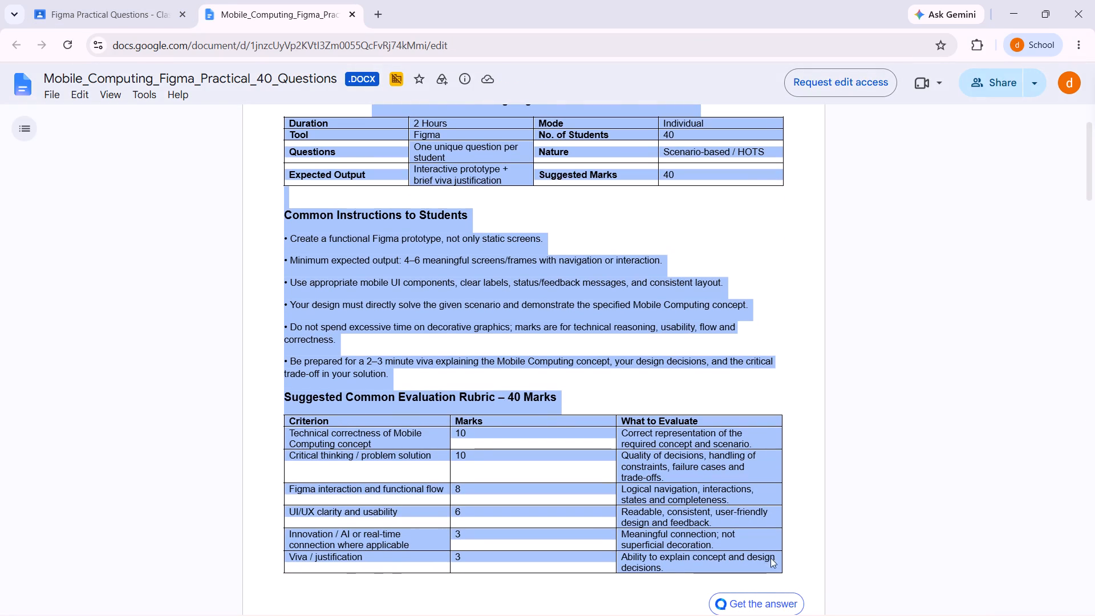
{"action": "left_click_drag", "start_coordinate": [770, 558], "coordinate": [734, 537]}
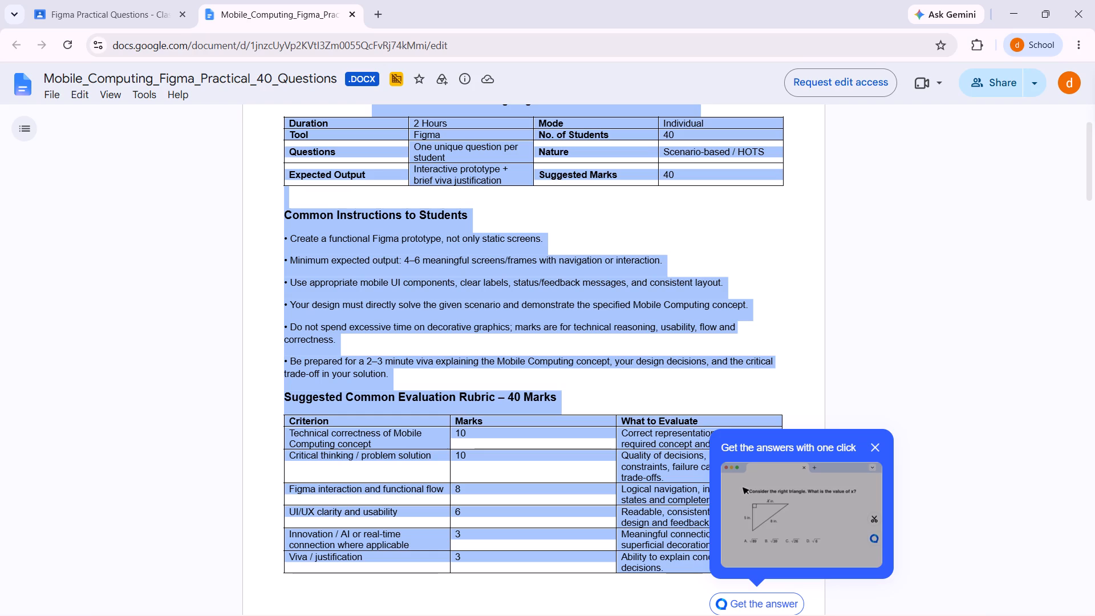
{"action": "key", "text": "ctrl+c"}
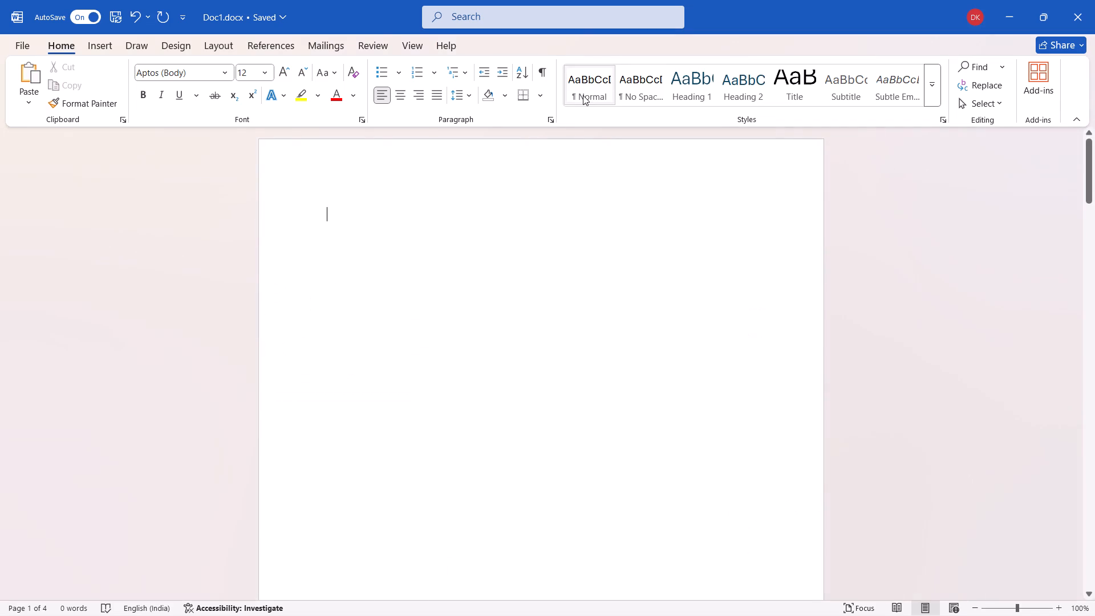
{"action": "key", "text": "ctrl+v"}
{"action": "scroll", "coordinate": [546, 282], "scroll_direction": "down", "scroll_amount": 1}
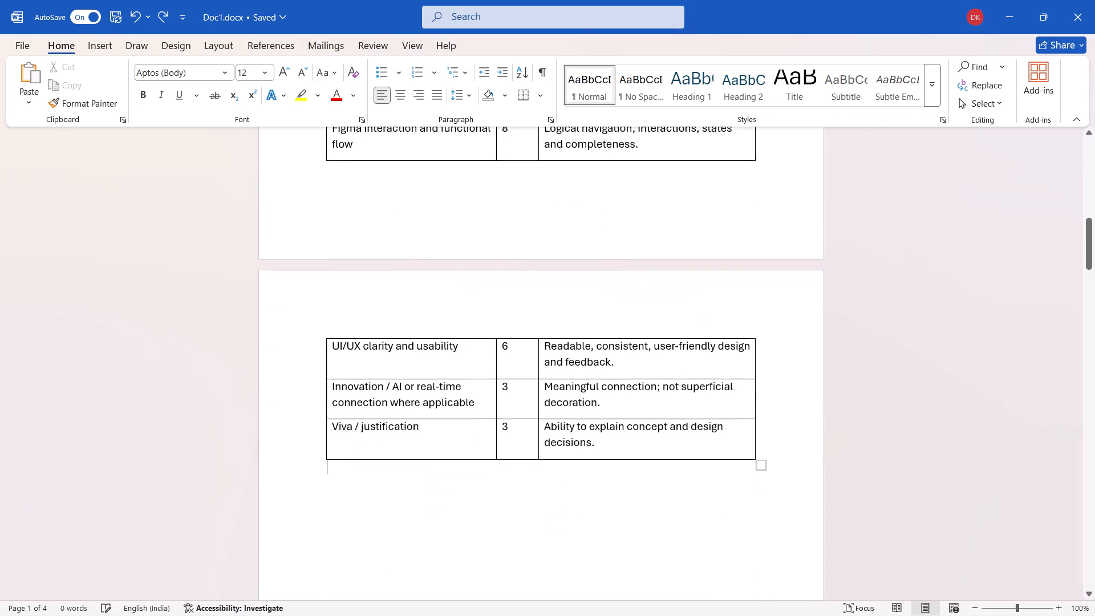
{"action": "scroll", "coordinate": [546, 282], "scroll_direction": "down", "scroll_amount": 3}
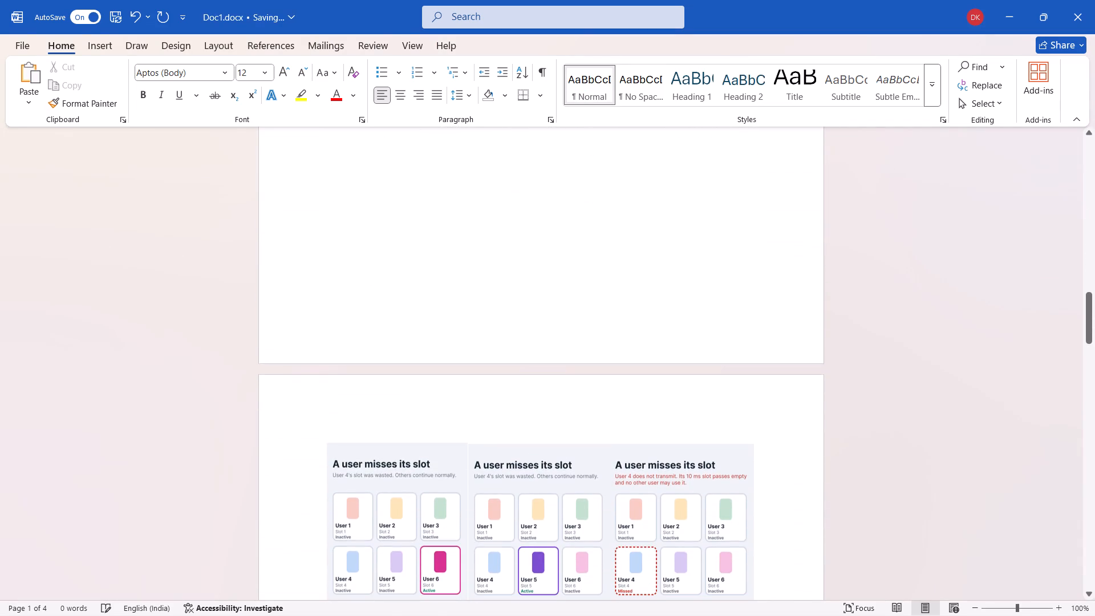
Copy the heading text "UNIQUE PRACTICAL EXAM QUESTION" from the Google Docs question file to below the rubric table in Doc1 in Word.
{"action": "scroll", "coordinate": [546, 282], "scroll_direction": "down", "scroll_amount": 4}
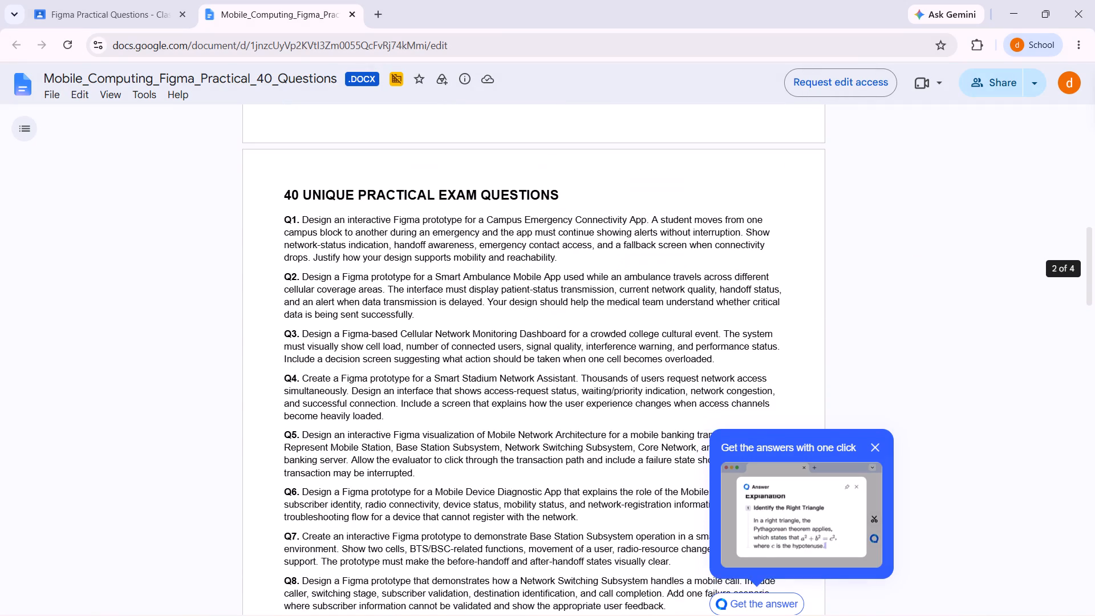
{"action": "scroll", "coordinate": [546, 282], "scroll_direction": "down", "scroll_amount": 1}
{"action": "scroll", "coordinate": [529, 271], "scroll_direction": "left", "scroll_amount": 1}
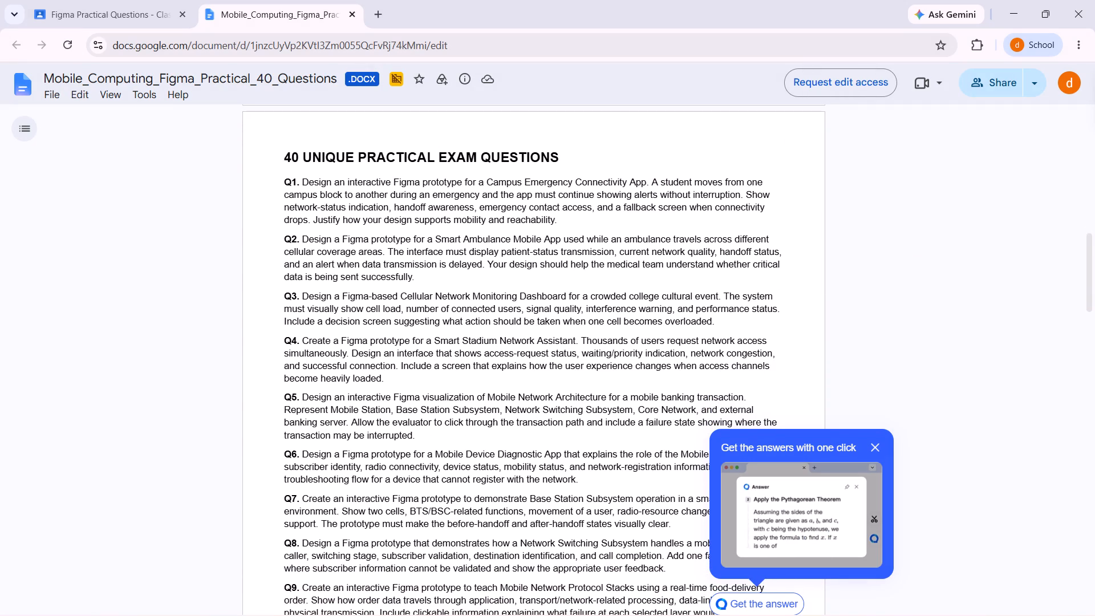
{"action": "left_click_drag", "start_coordinate": [302, 157], "coordinate": [555, 135]}
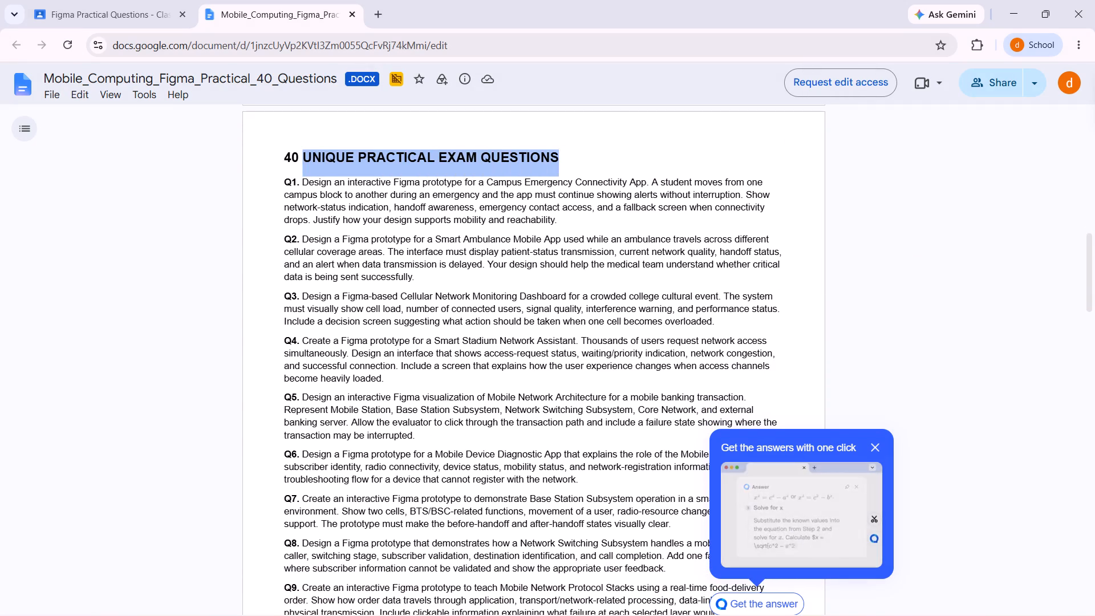
{"action": "left_click_drag", "start_coordinate": [555, 135], "coordinate": [549, 136]}
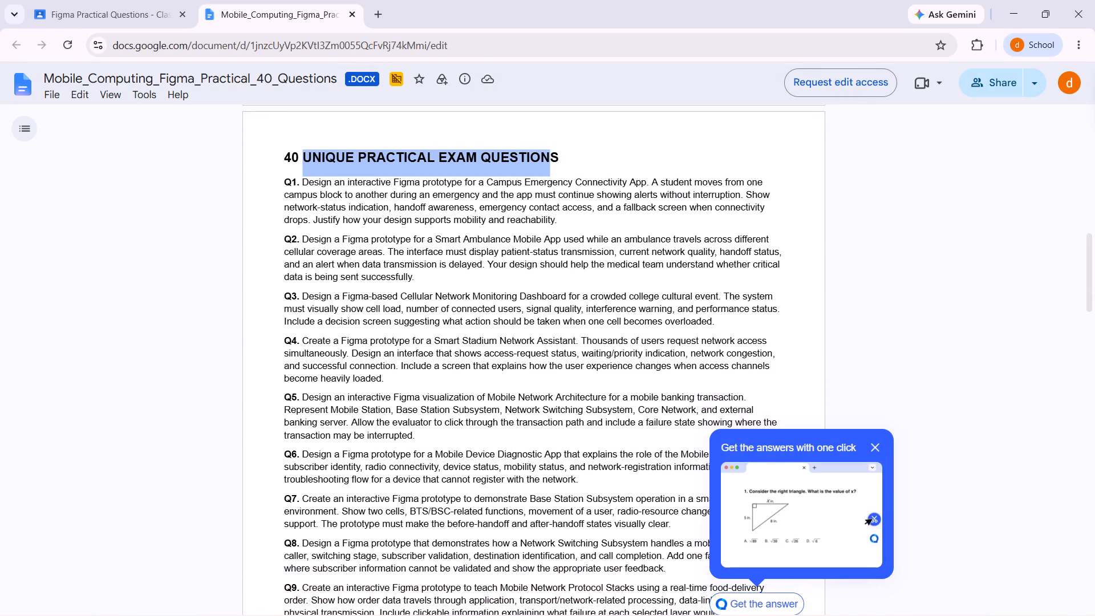
{"action": "key", "text": "ctrl+c"}
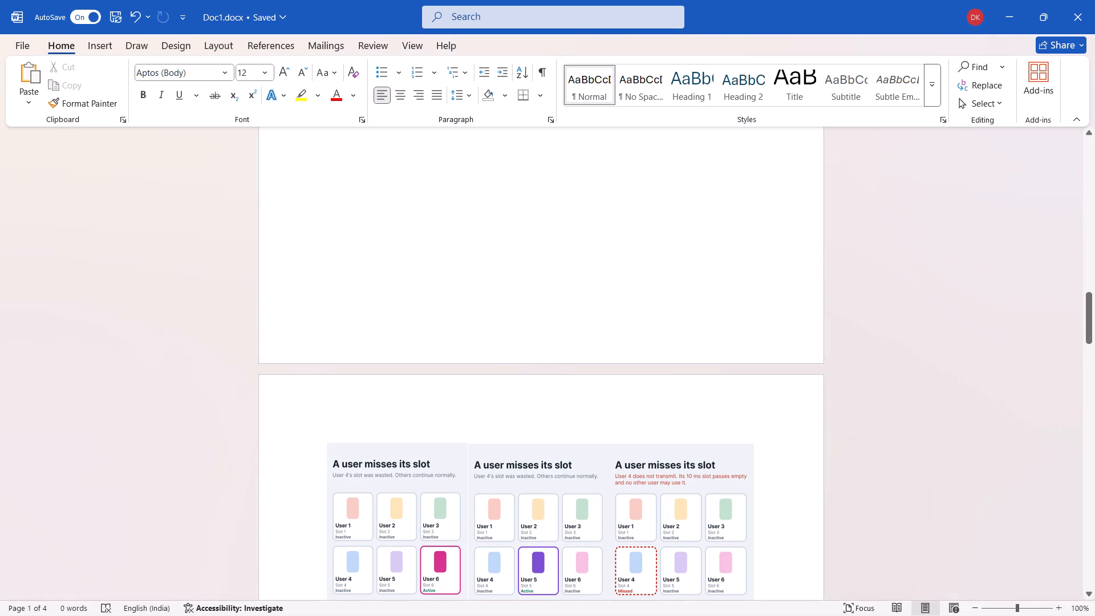
{"action": "scroll", "coordinate": [428, 173], "scroll_direction": "up", "scroll_amount": 2}
{"action": "left_click", "coordinate": [718, 483]}
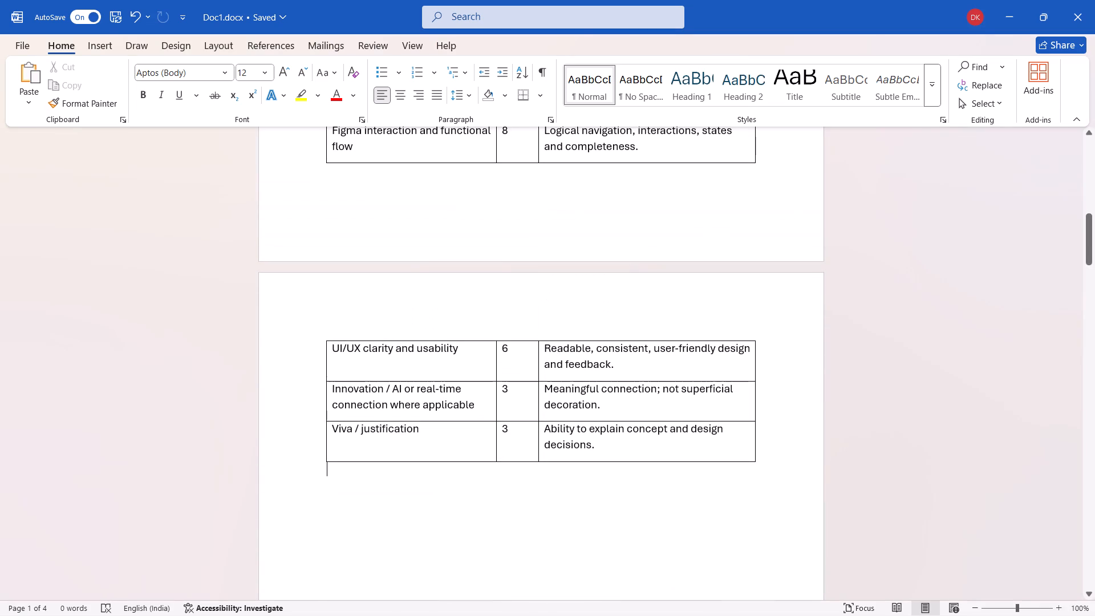
{"action": "key", "text": "Return"}
{"action": "key", "text": "ctrl+v"}
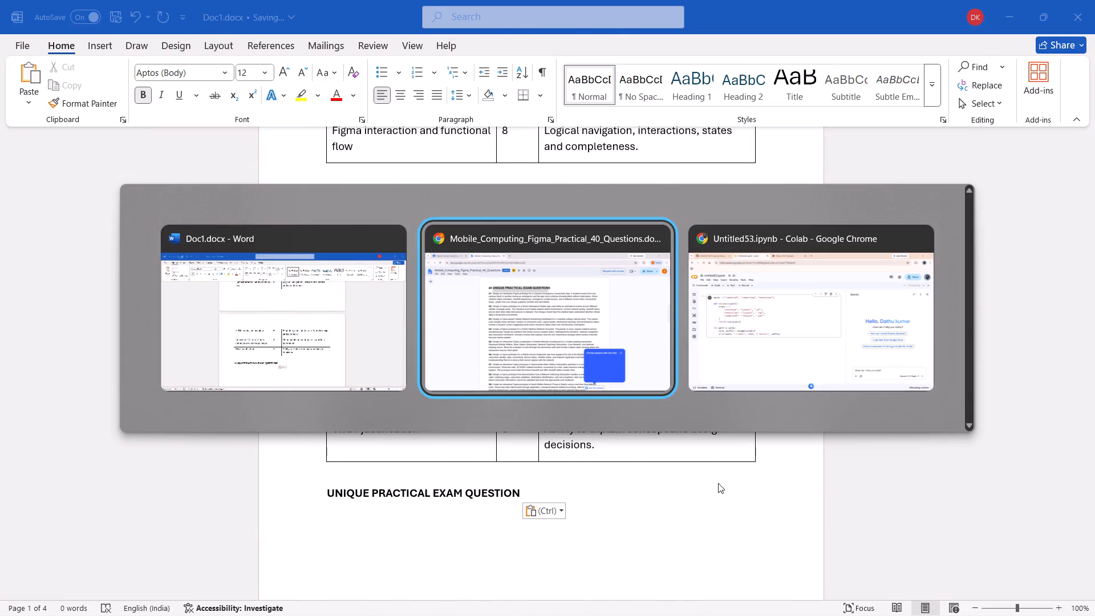
Copy question Q17 on the six-user TDMA prototype from the question file to below the exam question heading in Doc1, leaving a blank line between.
{"action": "scroll", "coordinate": [718, 483], "scroll_direction": "down", "scroll_amount": 2}
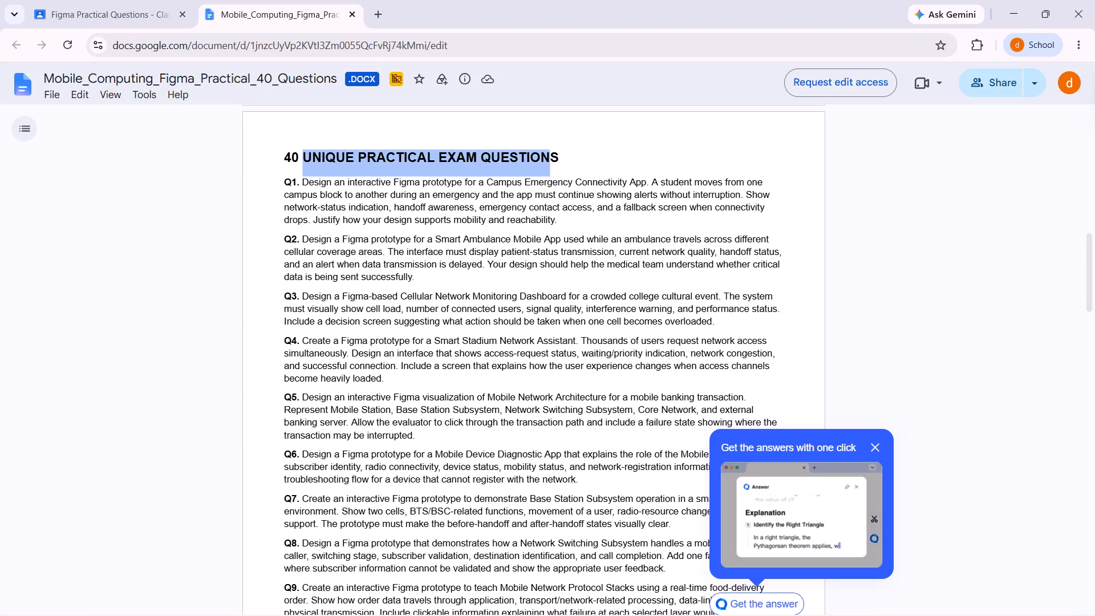
{"action": "scroll", "coordinate": [525, 447], "scroll_direction": "down", "scroll_amount": 4}
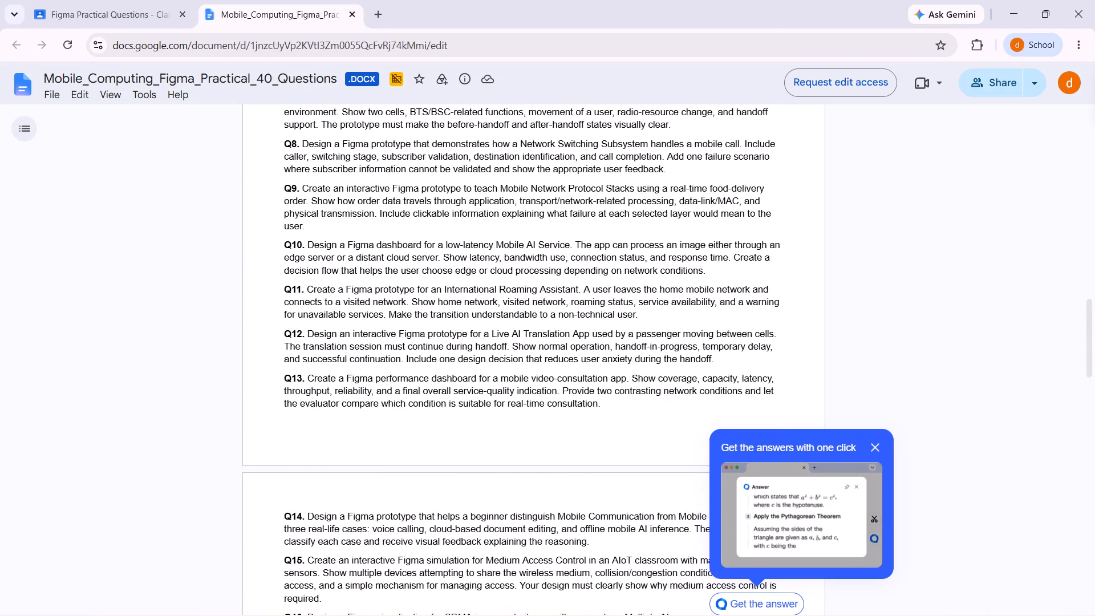
{"action": "scroll", "coordinate": [525, 447], "scroll_direction": "down", "scroll_amount": 3}
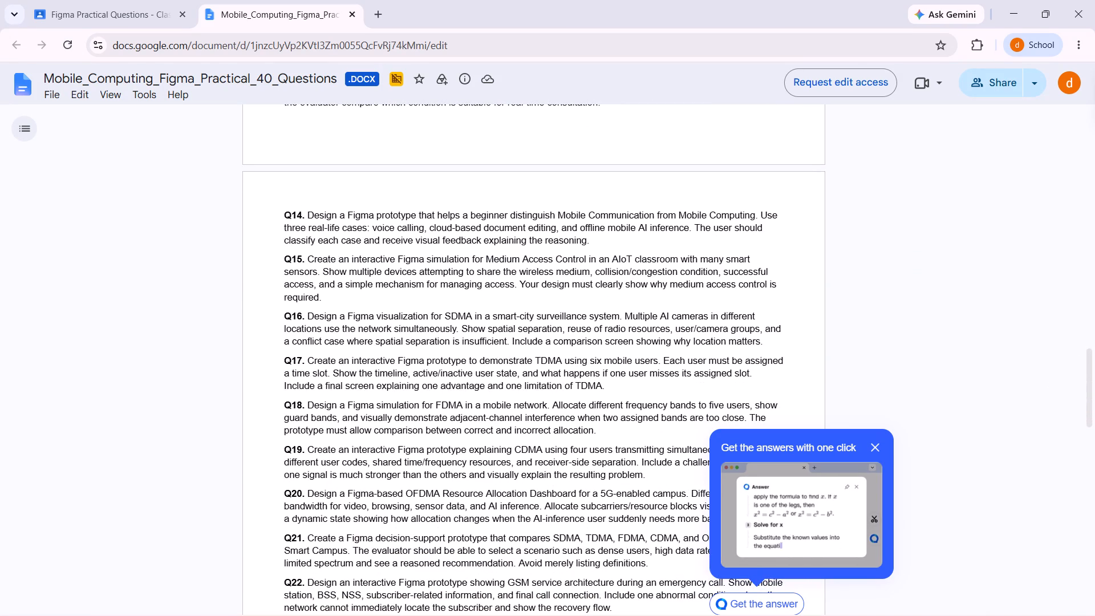
{"action": "left_click_drag", "start_coordinate": [283, 358], "coordinate": [609, 386]}
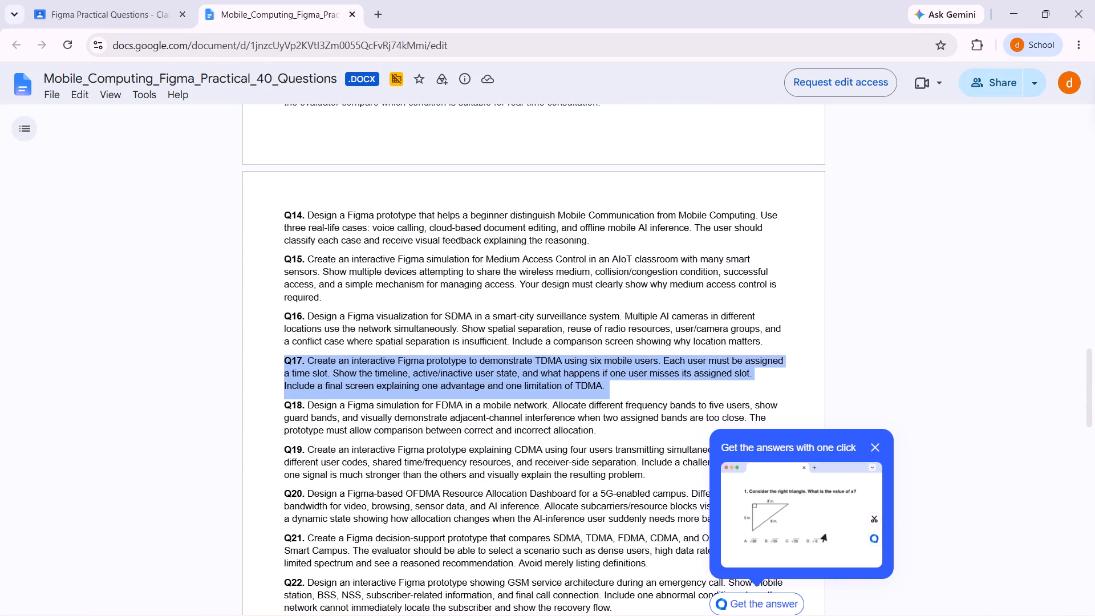
{"action": "left_click_drag", "start_coordinate": [609, 386], "coordinate": [605, 385]}
{"action": "key", "text": "ctrl+c"}
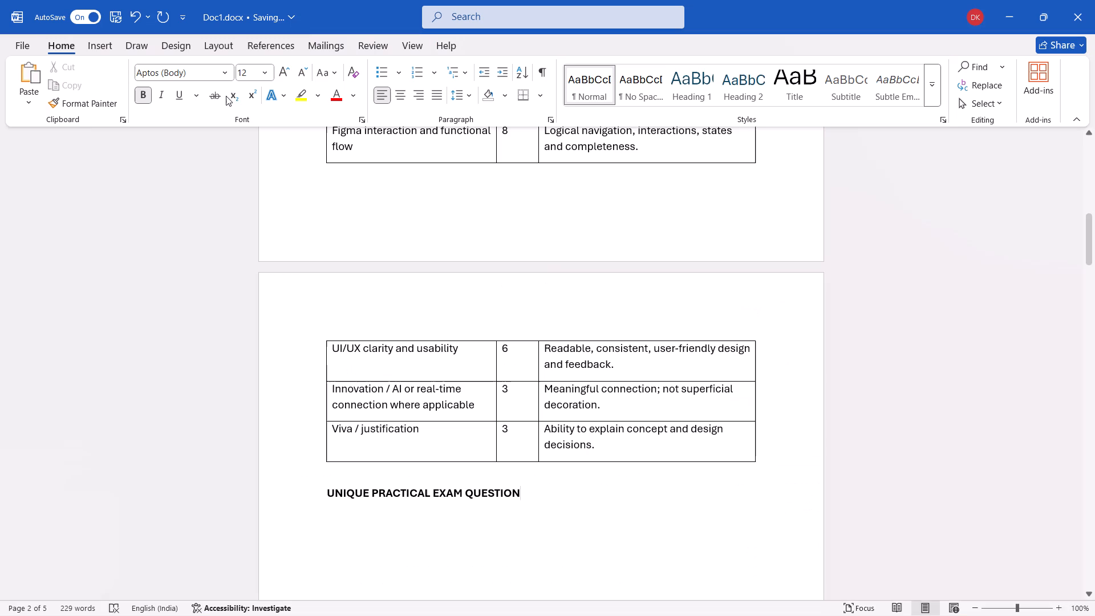
{"action": "scroll", "coordinate": [466, 299], "scroll_direction": "down", "scroll_amount": 2}
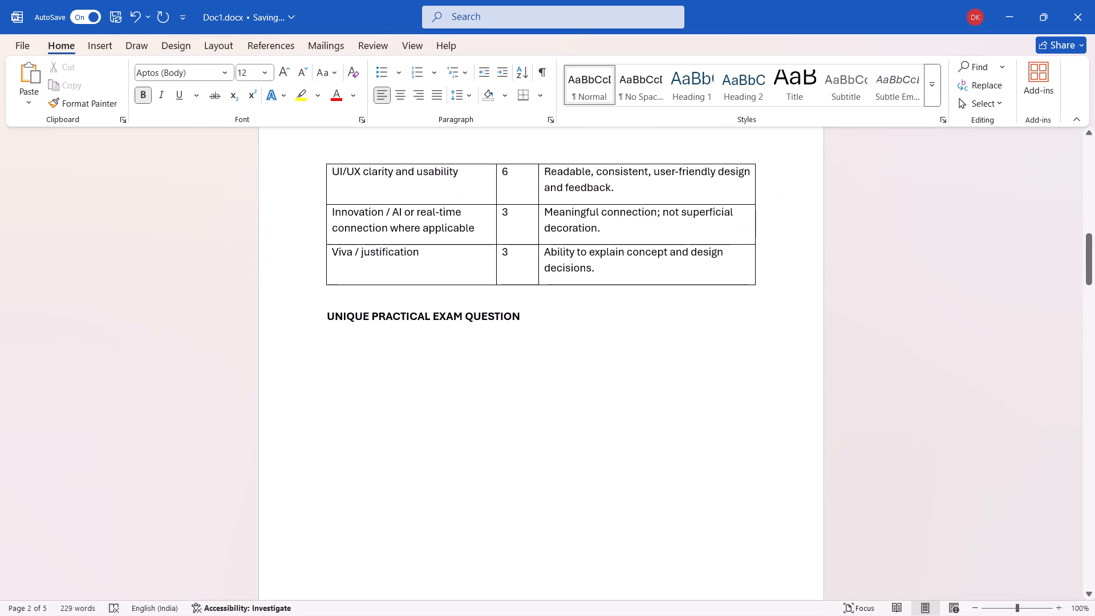
{"action": "key", "text": "Return"}
{"action": "key", "text": "Return"}
{"action": "key", "text": "ctrl+v"}
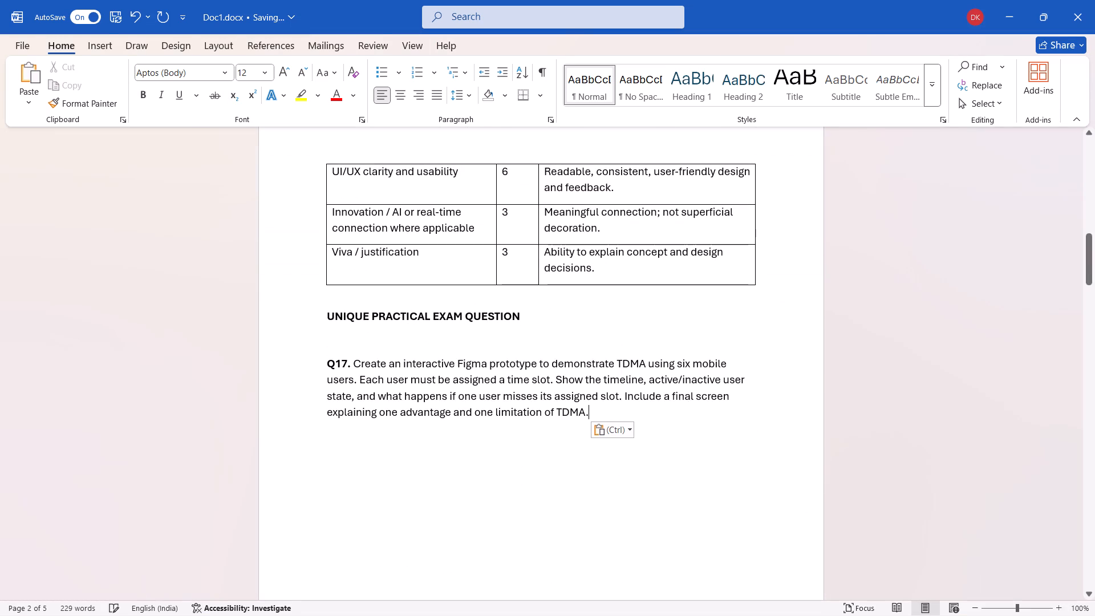
Insert a blank line above the "ITA03 – MOBILE COMPUTING" title at the start of Doc1.
{"action": "scroll", "coordinate": [520, 436], "scroll_direction": "down", "scroll_amount": 3}
{"action": "scroll", "coordinate": [520, 436], "scroll_direction": "up", "scroll_amount": 4}
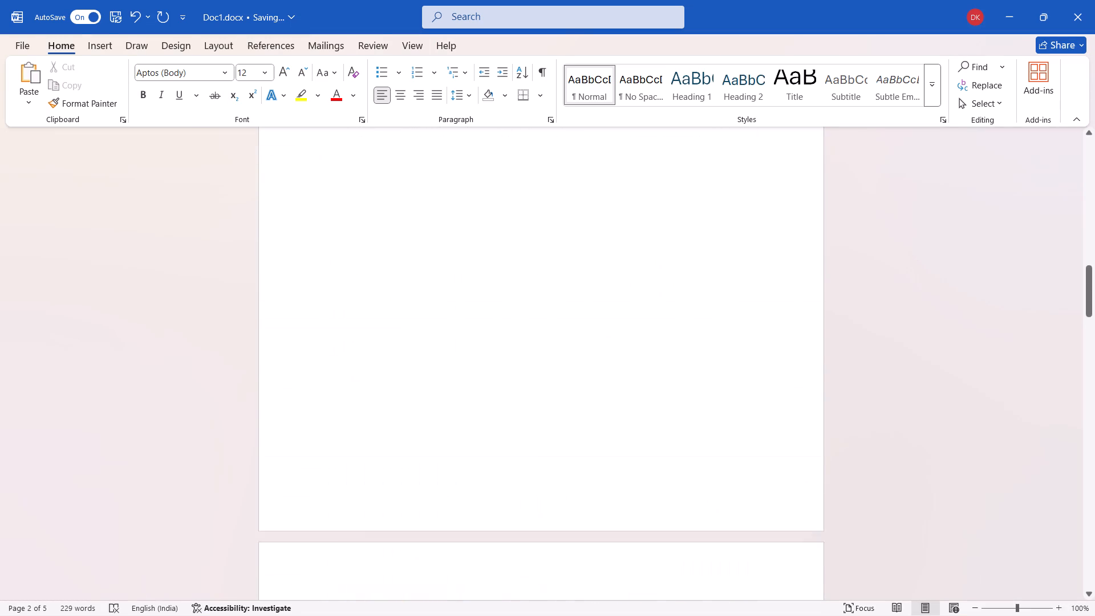
{"action": "scroll", "coordinate": [520, 436], "scroll_direction": "up", "scroll_amount": 4}
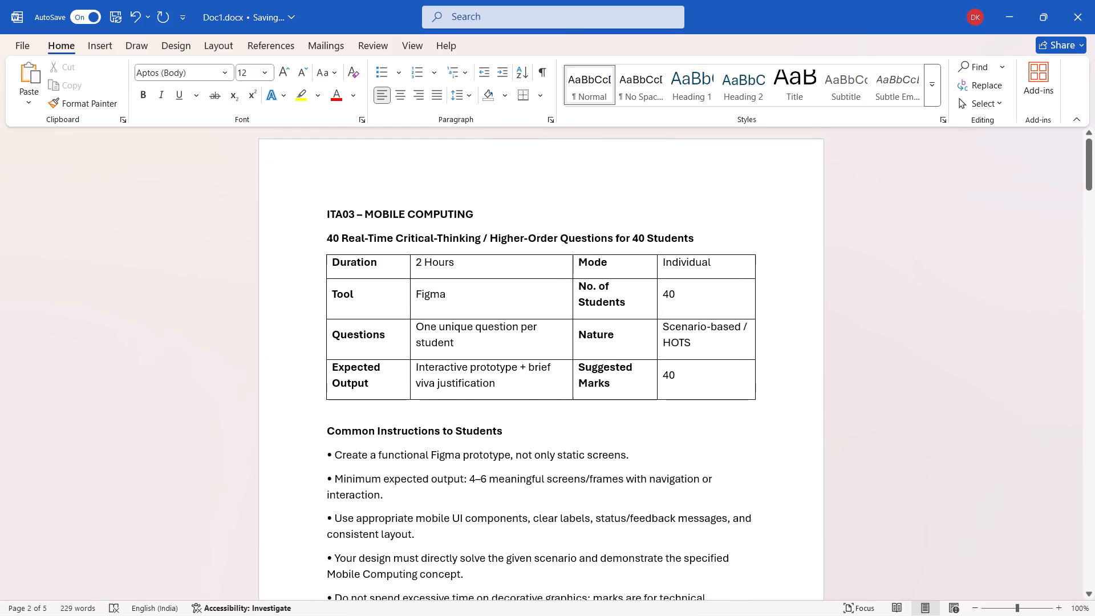
{"action": "left_click", "coordinate": [524, 197]}
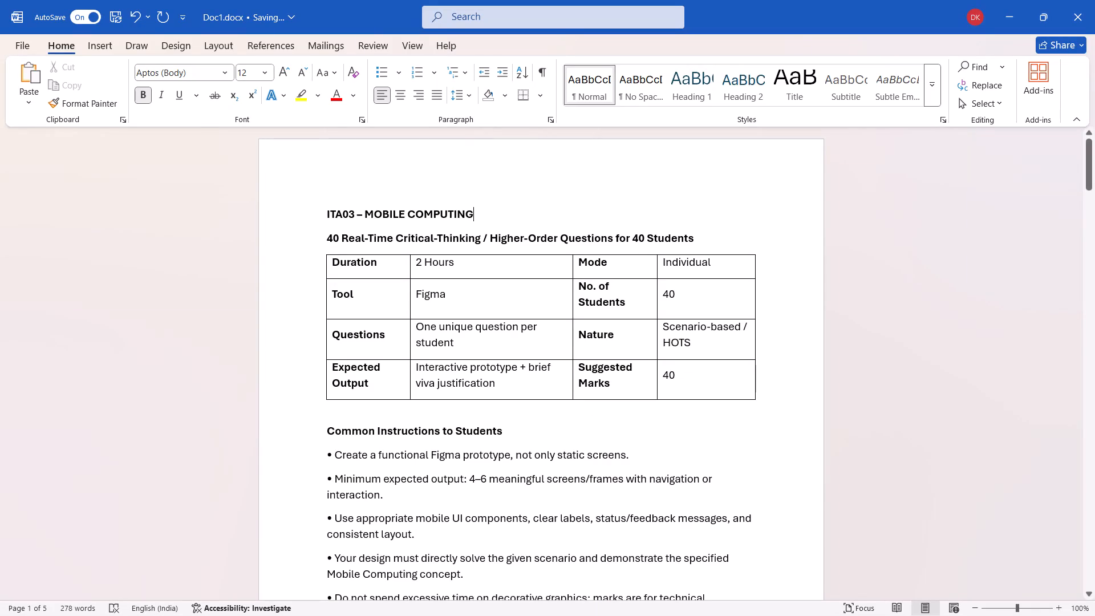
{"action": "key", "text": "ctrl+a"}
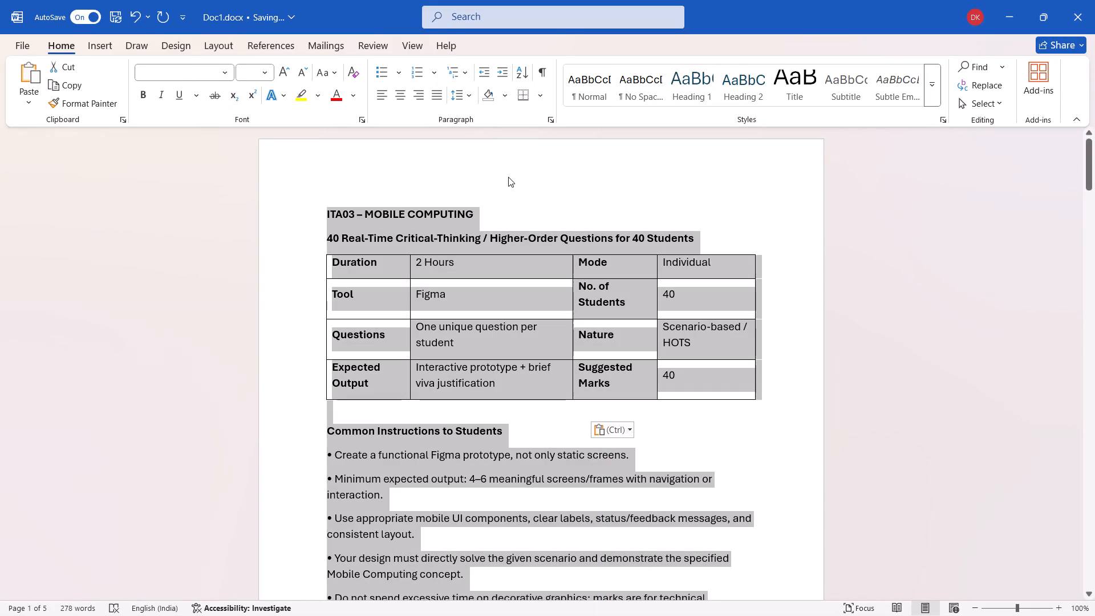
{"action": "key", "text": "Left"}
{"action": "key", "text": "Return"}
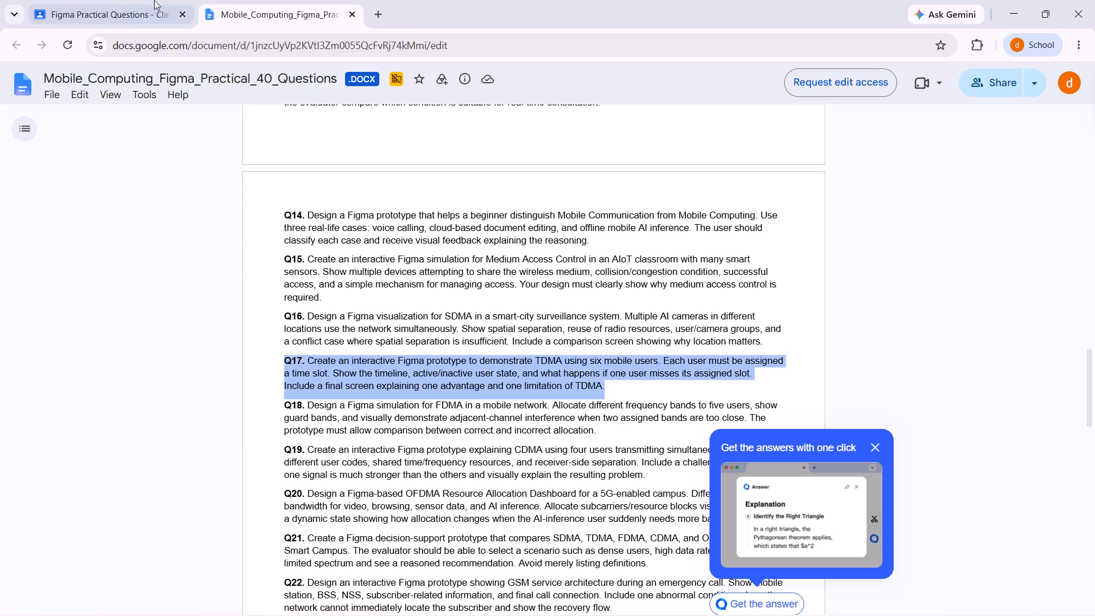
In Chrome, open the submitted Word file of the CO1_AT1_Concept Map assignment in the ITA0333_Mobile Computing class with Google Docs.
{"action": "left_click", "coordinate": [112, 0]}
{"action": "left_click", "coordinate": [105, 298]}
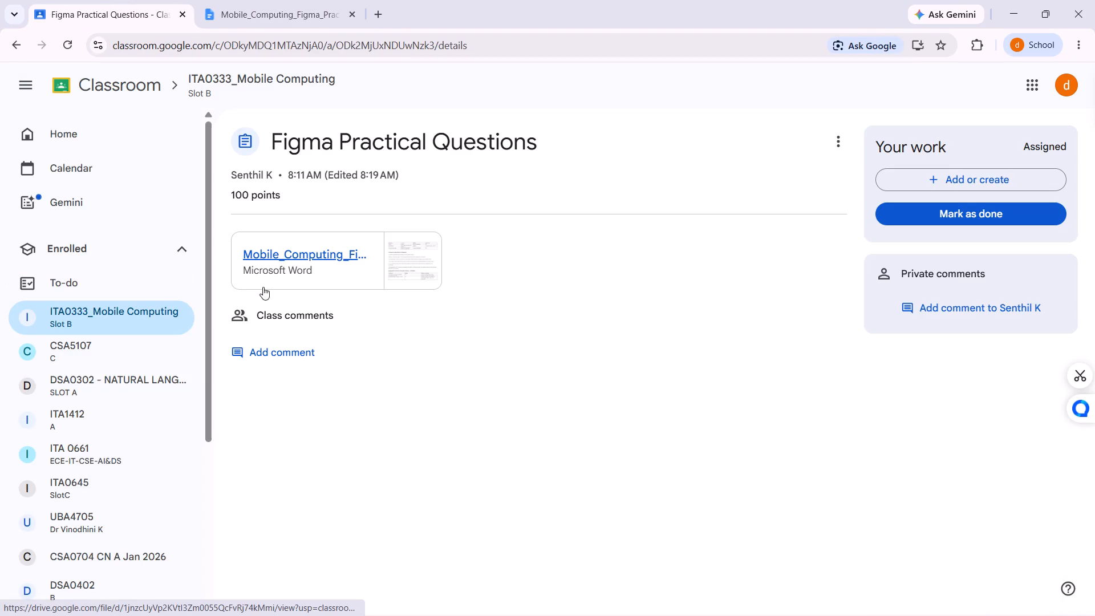
{"action": "left_click", "coordinate": [114, 317]}
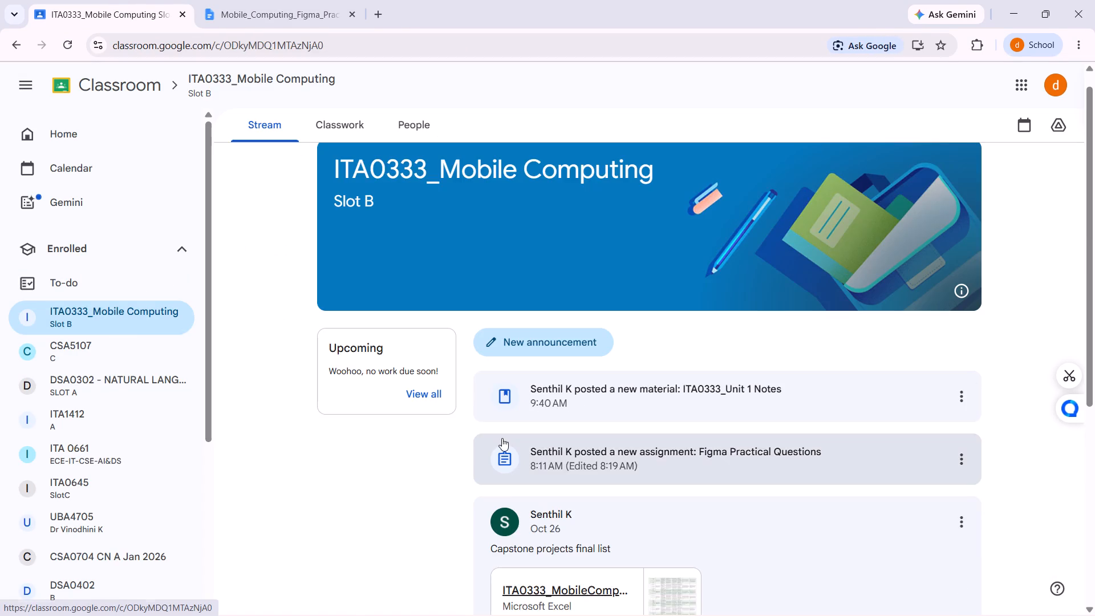
{"action": "scroll", "coordinate": [502, 438], "scroll_direction": "down", "scroll_amount": 4}
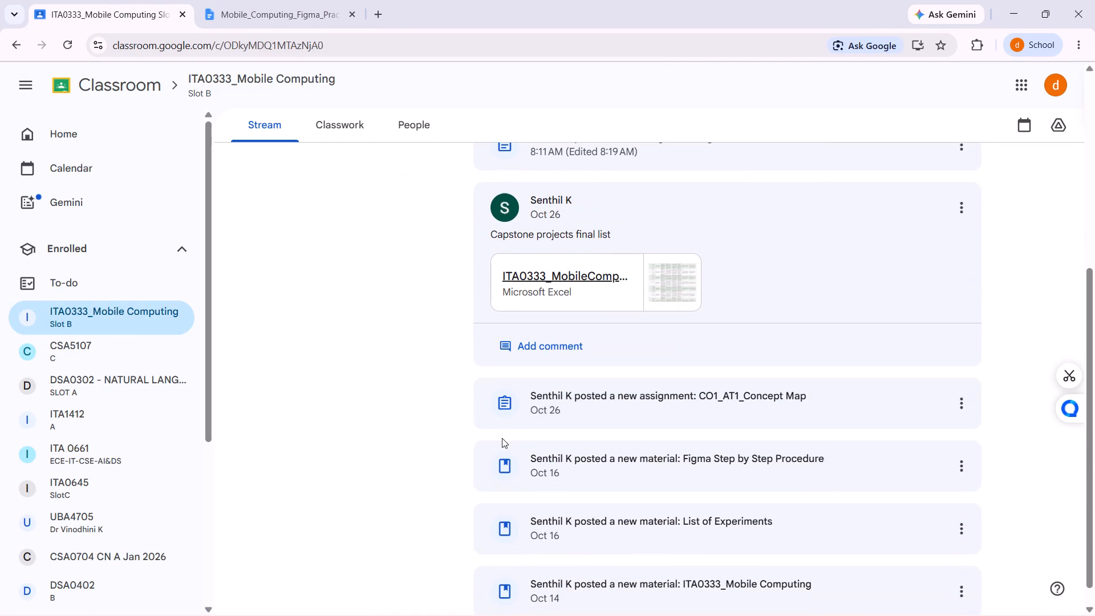
{"action": "left_click", "coordinate": [792, 401]}
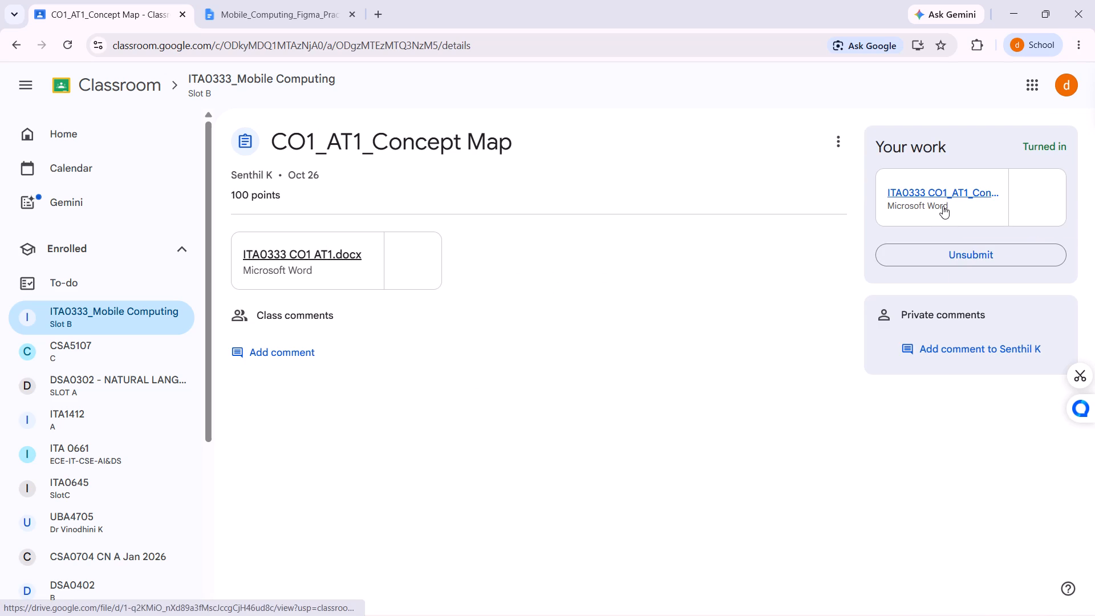
{"action": "left_click", "coordinate": [942, 201]}
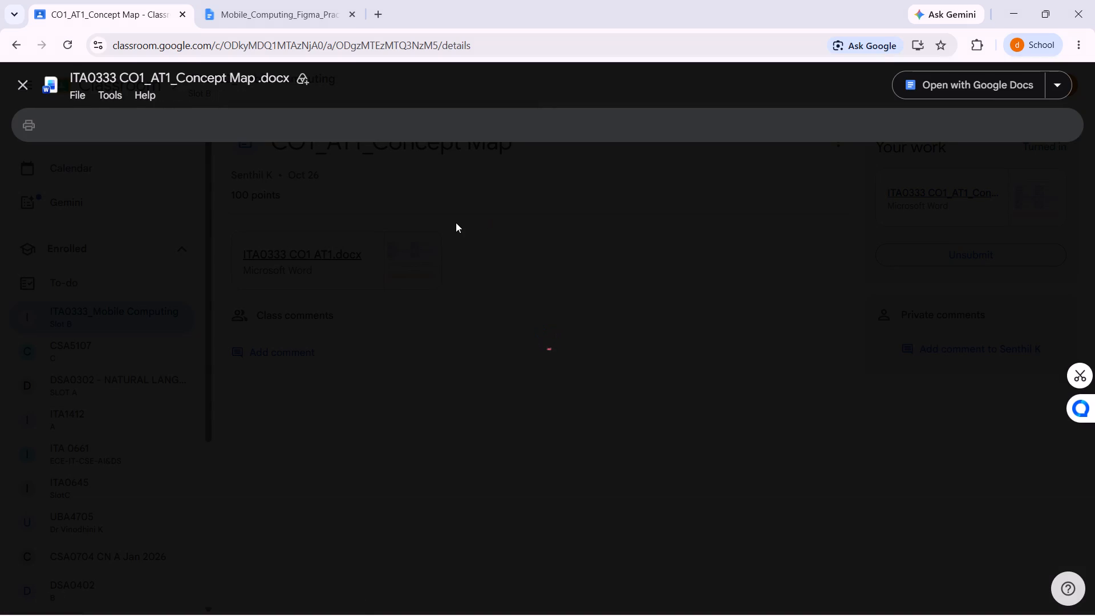
{"action": "left_click", "coordinate": [923, 83]}
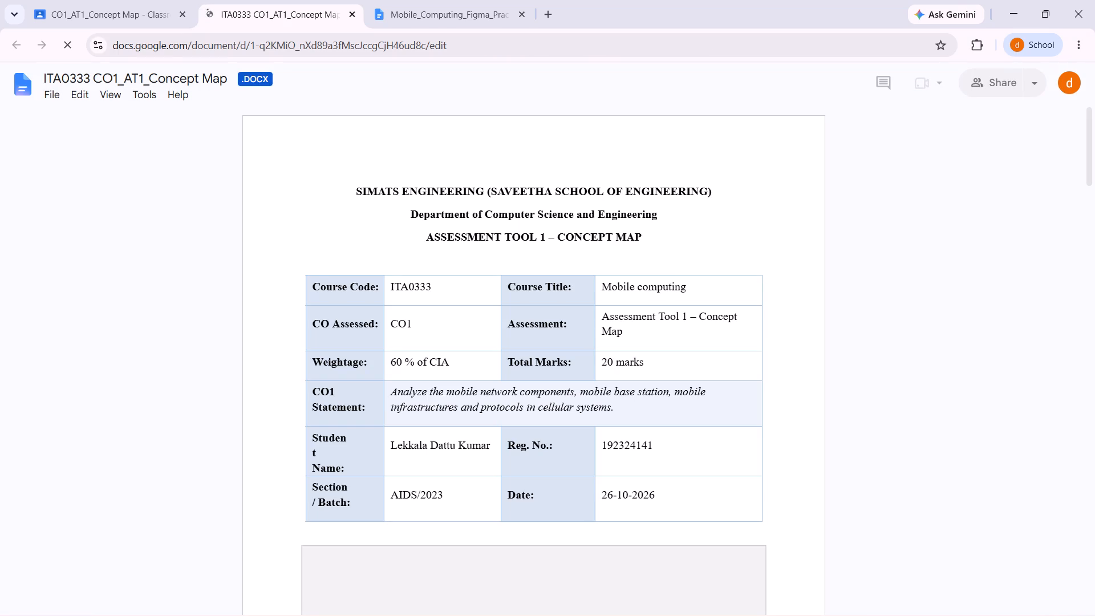
Copy the SIMATS ENGINEERING and Department of Computer Science and Engineering heading lines from the concept map file to the top of Doc1 in Word.
{"action": "left_click_drag", "start_coordinate": [357, 189], "coordinate": [398, 195]}
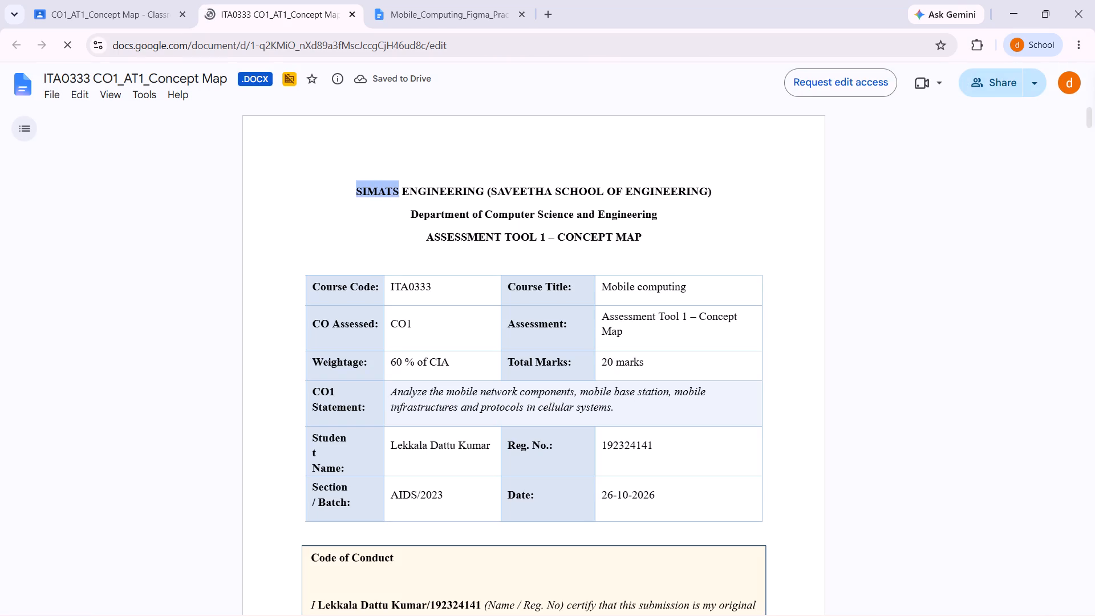
{"action": "left_click_drag", "start_coordinate": [398, 195], "coordinate": [638, 226]}
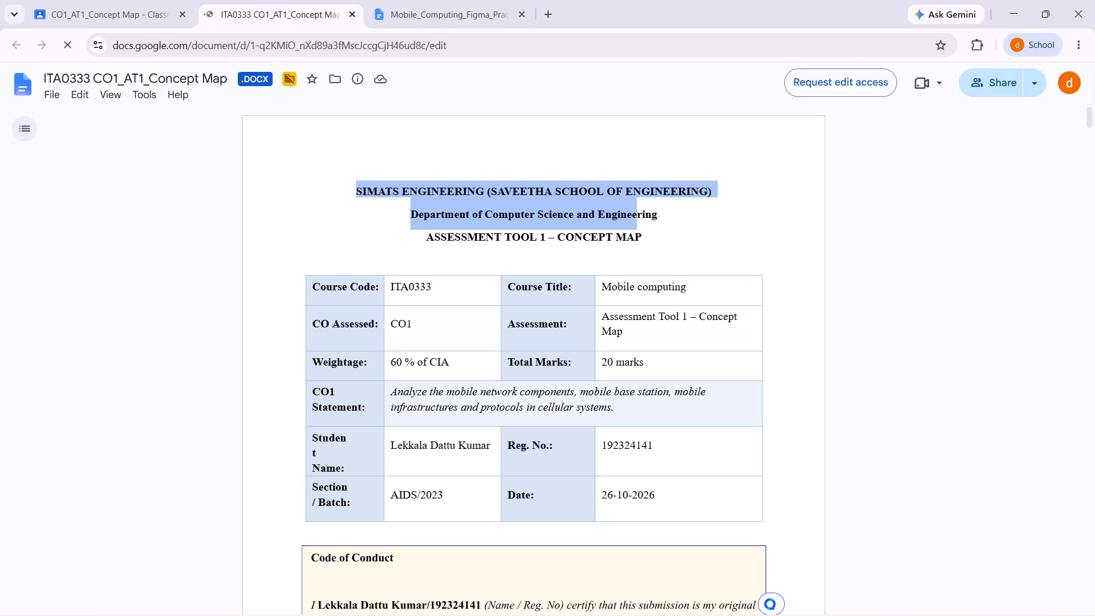
{"action": "left_click_drag", "start_coordinate": [638, 226], "coordinate": [663, 230]}
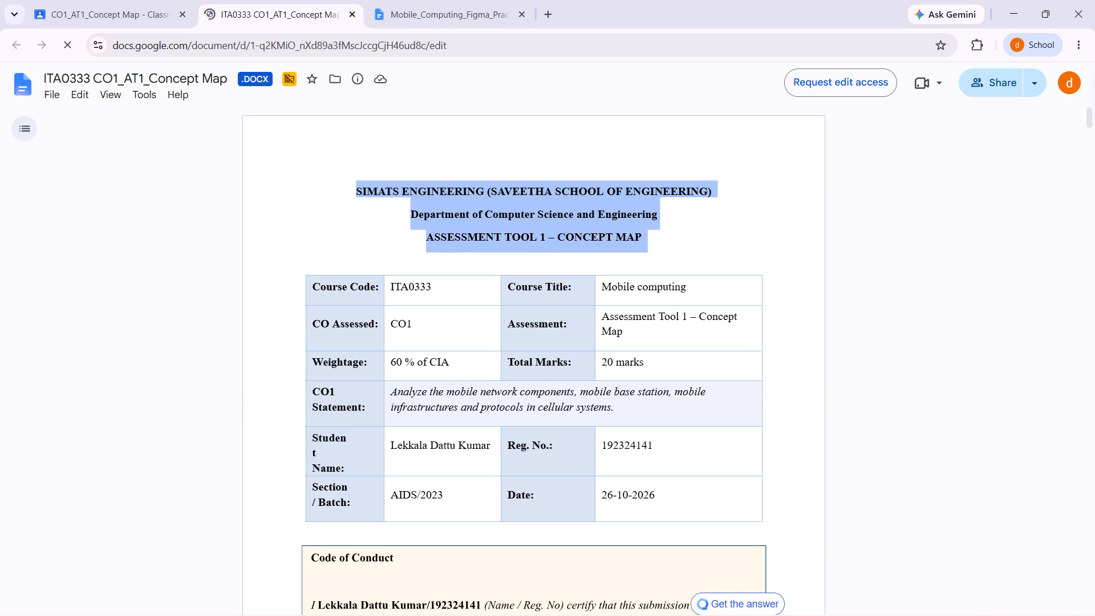
{"action": "left_click_drag", "start_coordinate": [663, 230], "coordinate": [662, 226]}
{"action": "key", "text": "ctrl+c"}
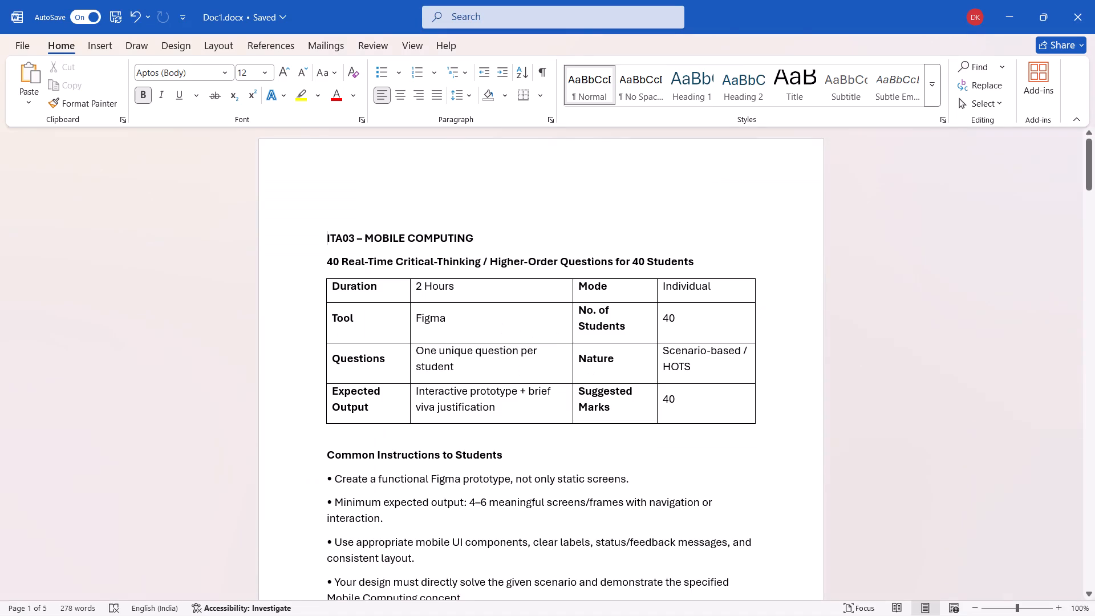
{"action": "left_click", "coordinate": [412, 161]}
{"action": "key", "text": "ctrl+v"}
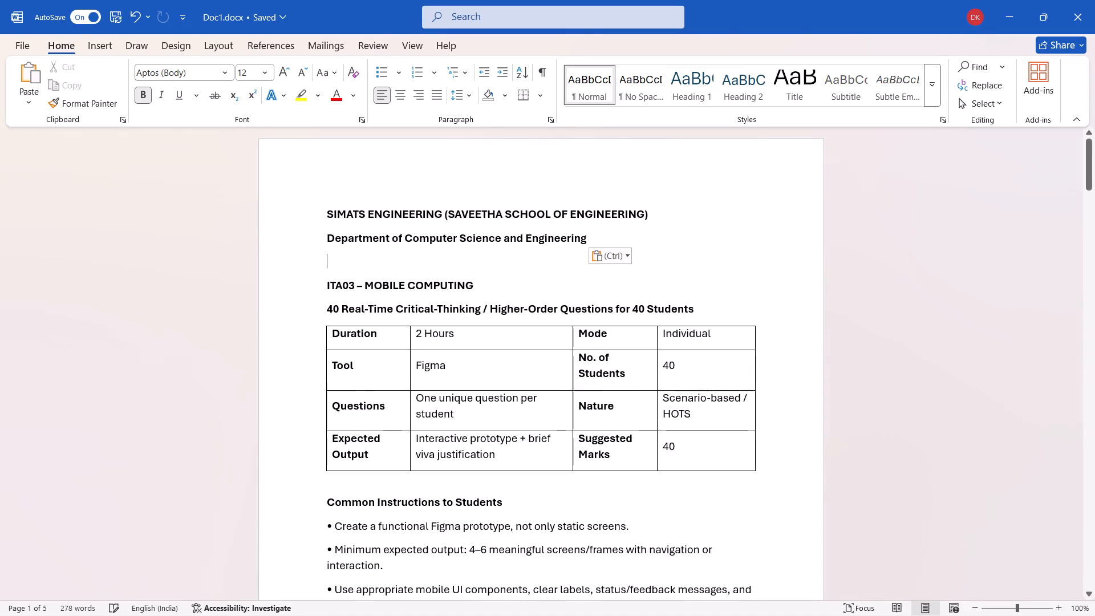
Copy the Course Code and Course Title row from the concept map file to below the department heading in Doc1 in Word.
{"action": "scroll", "coordinate": [457, 295], "scroll_direction": "down", "scroll_amount": 1}
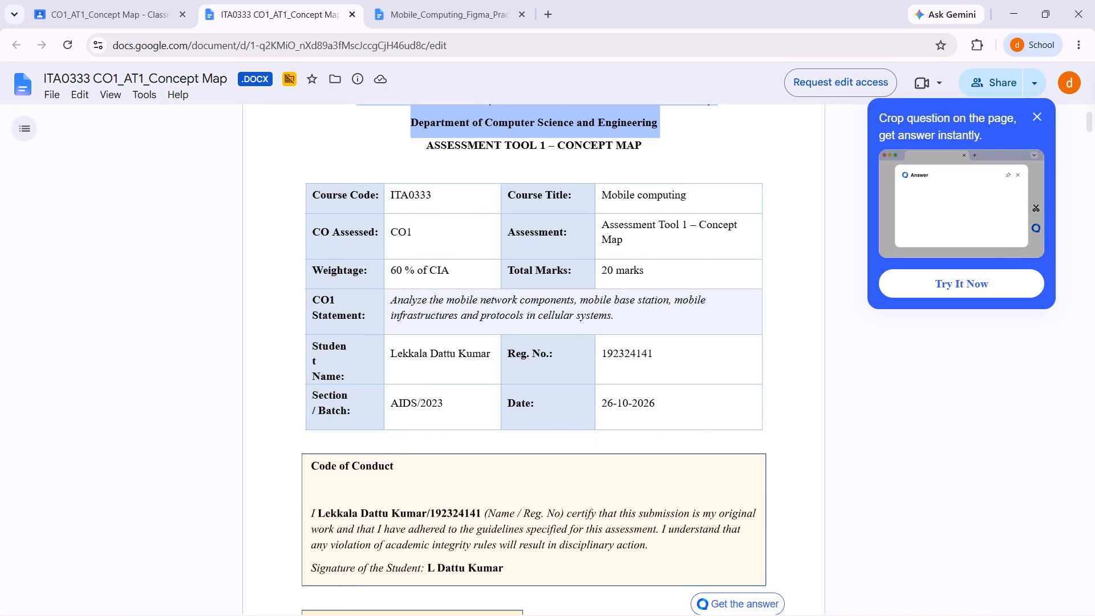
{"action": "left_click_drag", "start_coordinate": [300, 189], "coordinate": [436, 208]}
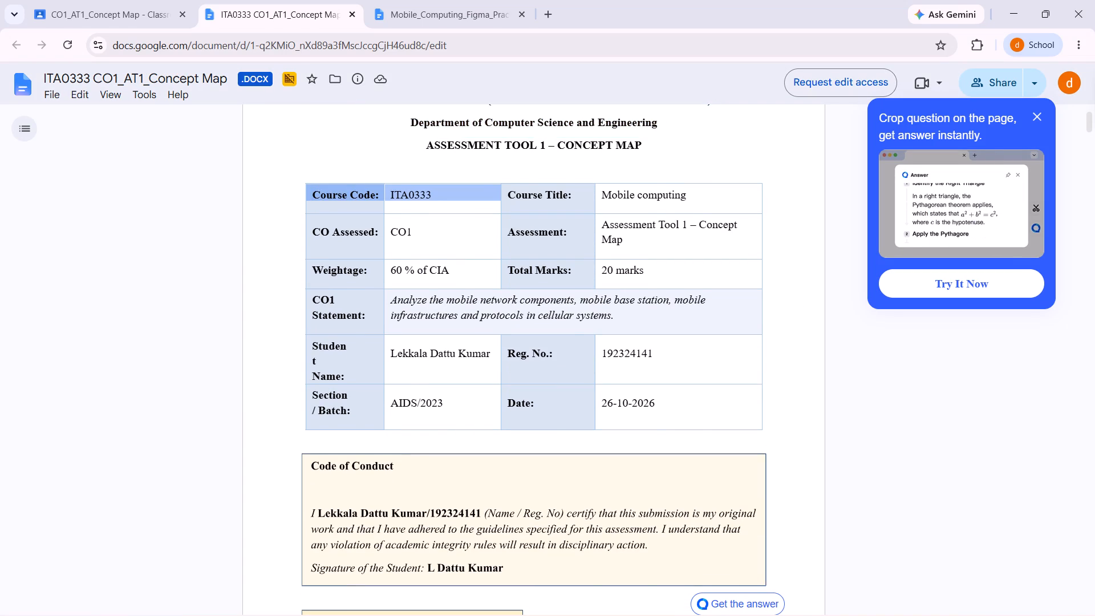
{"action": "left_click_drag", "start_coordinate": [436, 208], "coordinate": [597, 244]}
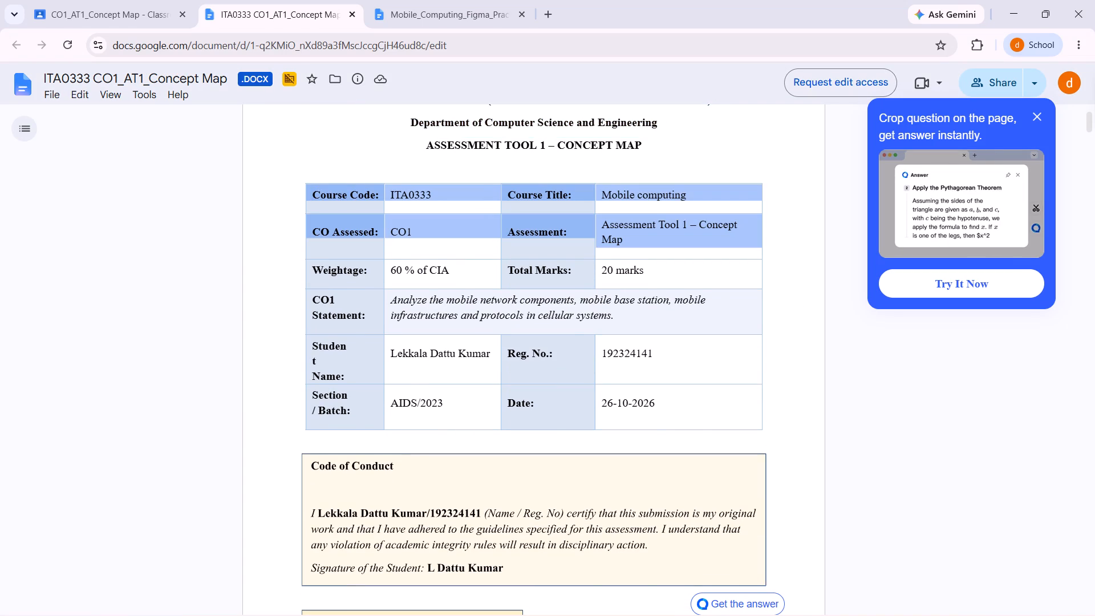
{"action": "left_click_drag", "start_coordinate": [597, 244], "coordinate": [574, 205]}
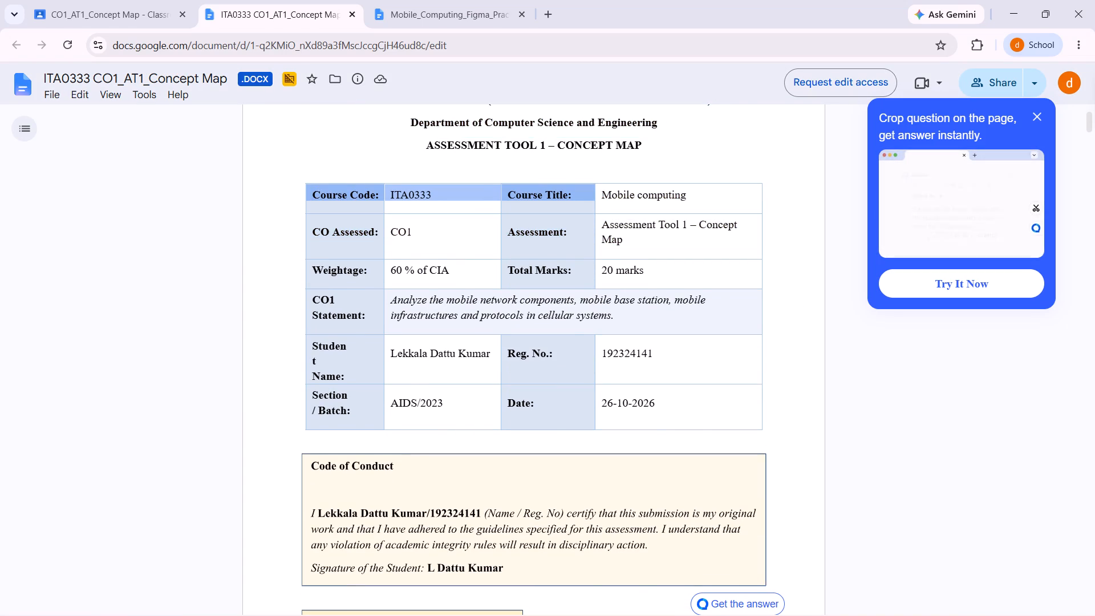
{"action": "left_click_drag", "start_coordinate": [574, 205], "coordinate": [683, 192]}
{"action": "key", "text": "ctrl+c"}
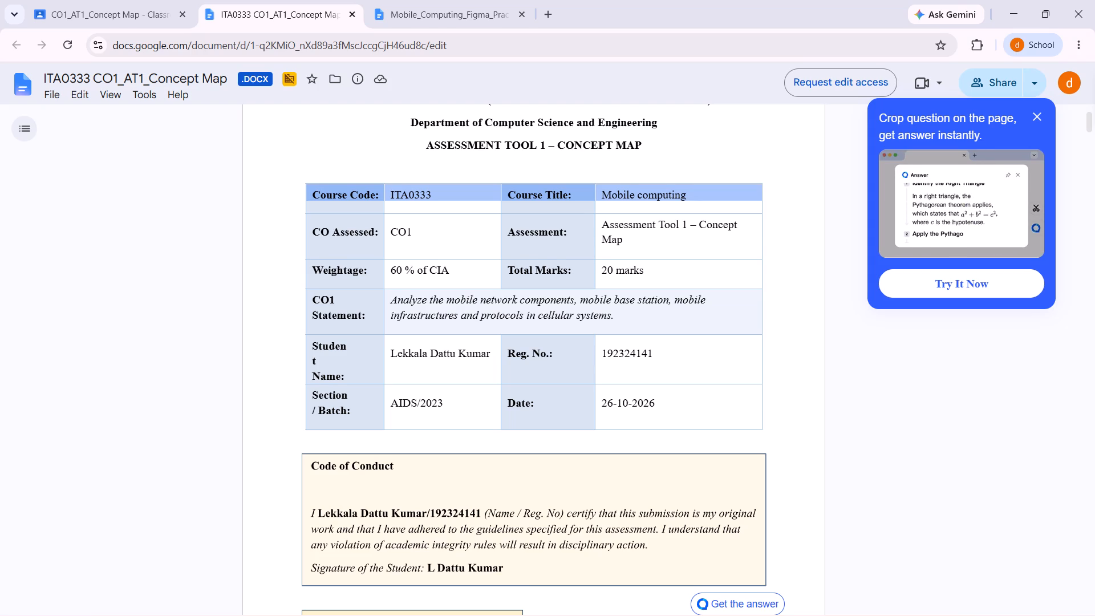
{"action": "scroll", "coordinate": [441, 240], "scroll_direction": "down", "scroll_amount": 2}
{"action": "scroll", "coordinate": [441, 240], "scroll_direction": "up", "scroll_amount": 1}
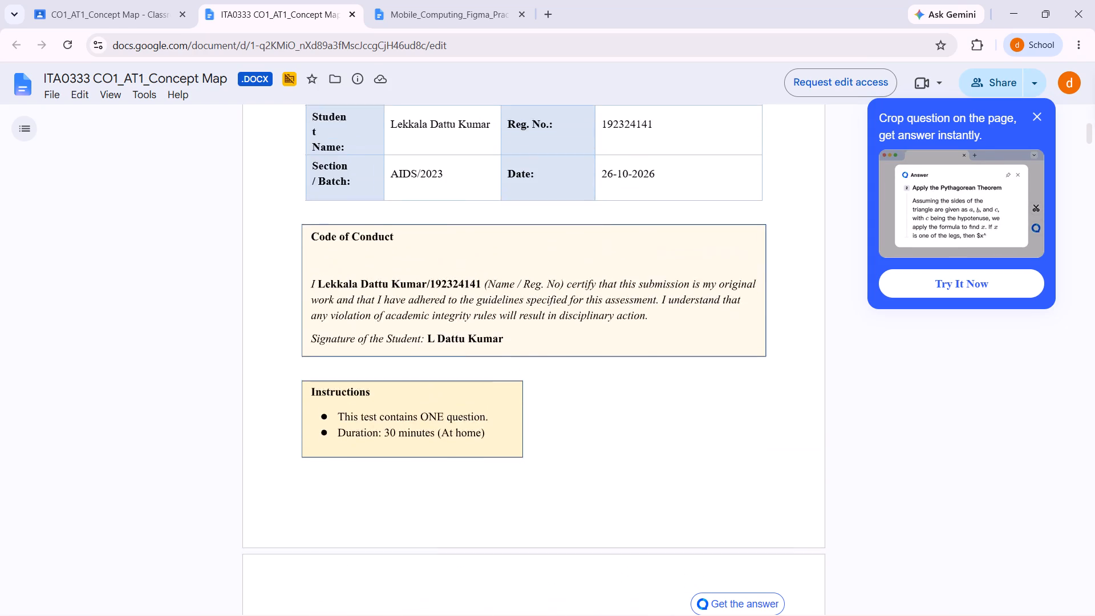
{"action": "scroll", "coordinate": [441, 240], "scroll_direction": "up", "scroll_amount": 1}
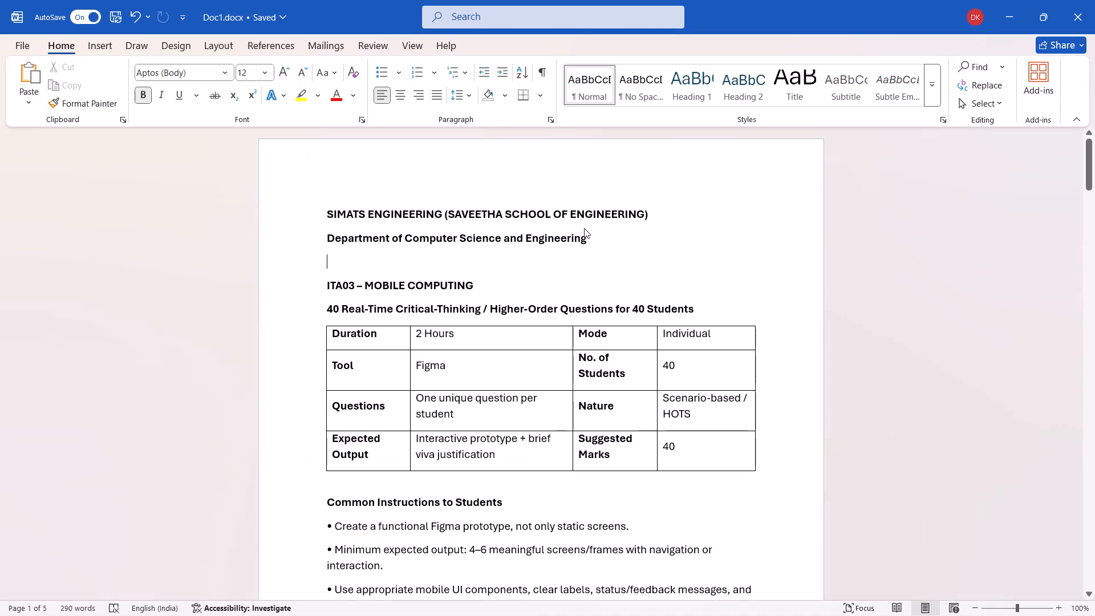
{"action": "key", "text": "ctrl+v"}
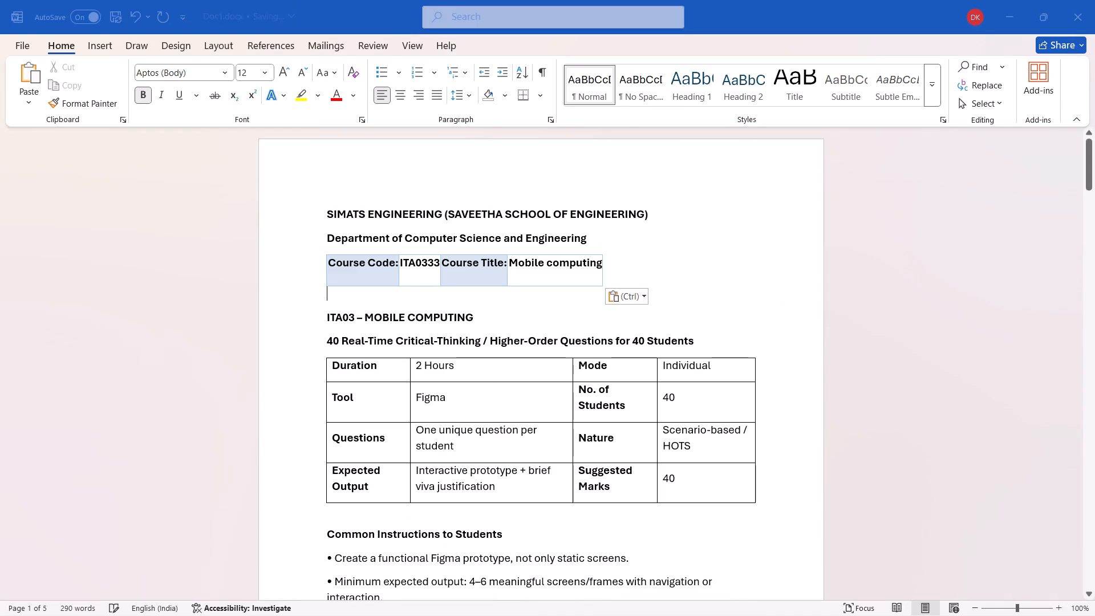
Copy the Student Name/Reg. No. and Section/Date rows from the concept map file in Chrome to below the course row in Doc1.
{"action": "left_click_drag", "start_coordinate": [299, 220], "coordinate": [676, 285]}
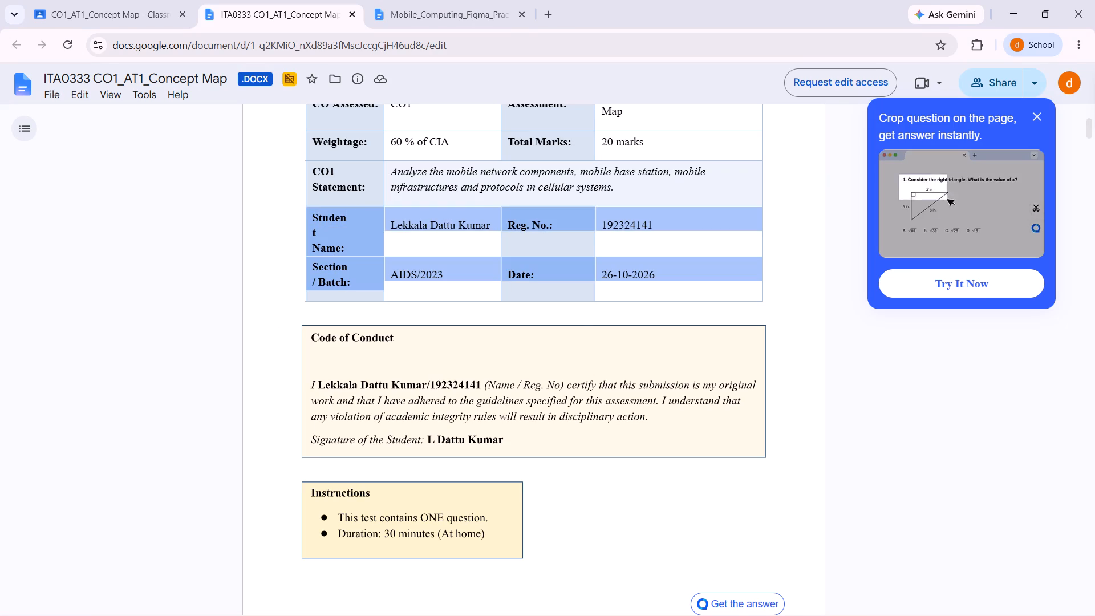
{"action": "key", "text": "ctrl+c"}
{"action": "key", "text": "ctrl+v"}
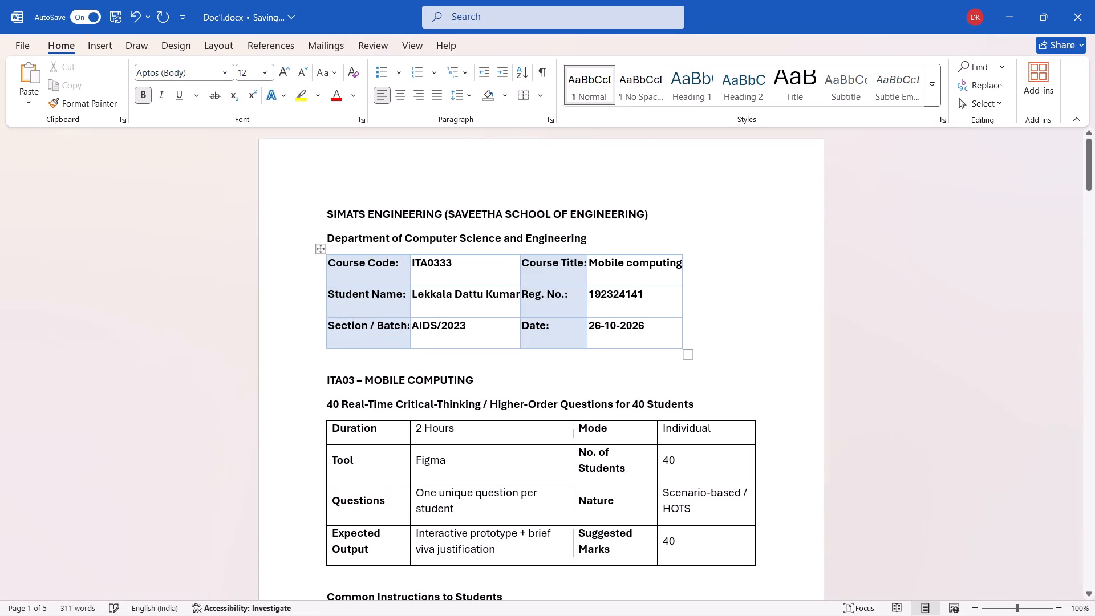
Widen the last column of the course details table until its outer edge roughly matches the exam details table below.
{"action": "left_click", "coordinate": [686, 256]}
{"action": "left_click", "coordinate": [676, 256]}
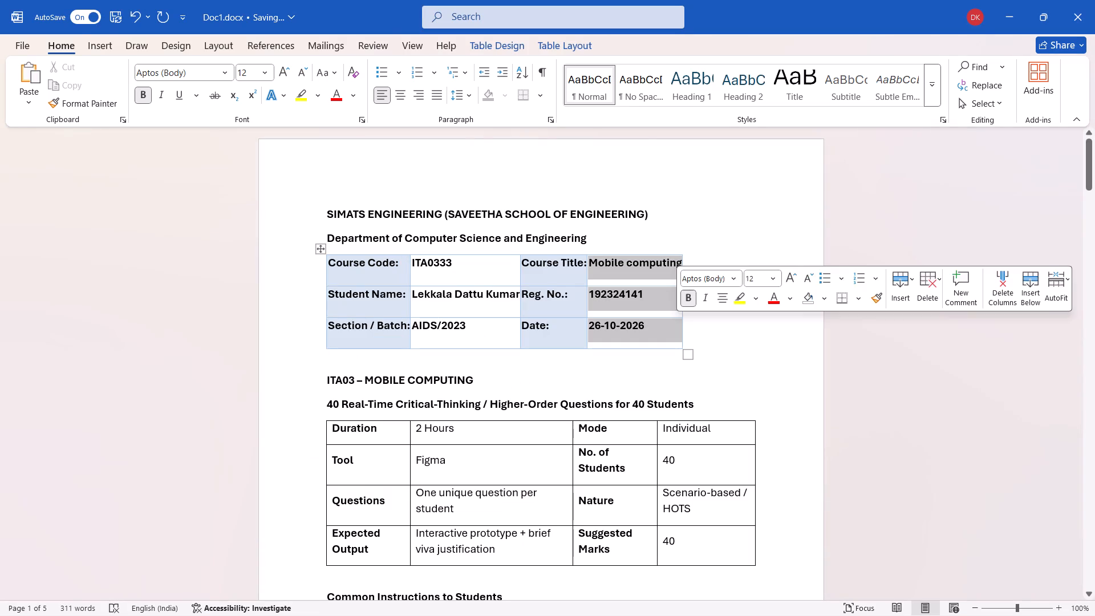
{"action": "left_click", "coordinate": [544, 281]}
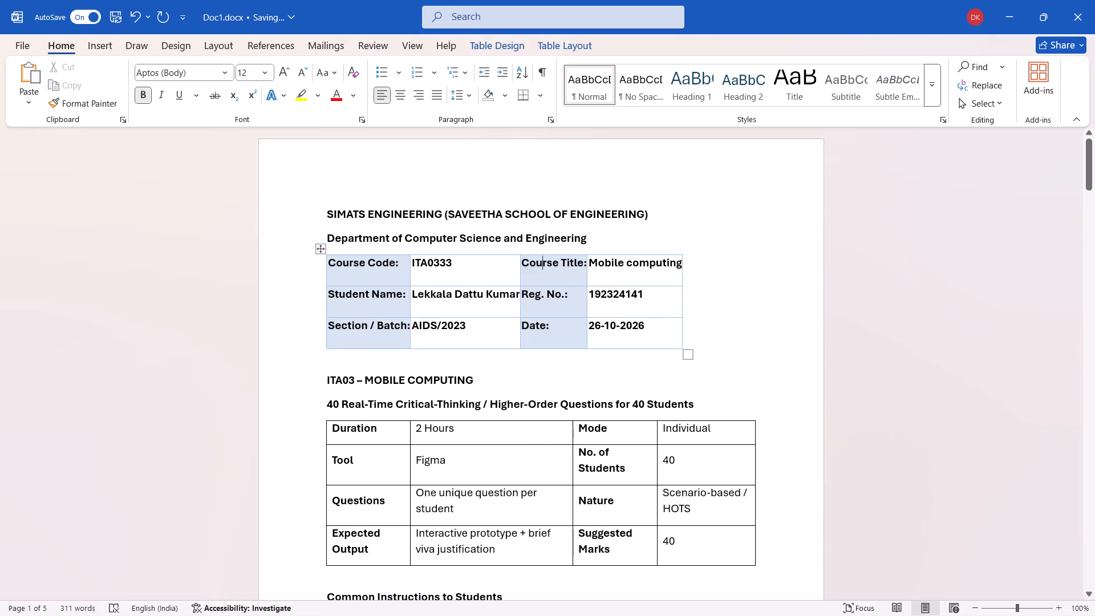
{"action": "left_click", "coordinate": [680, 333]}
{"action": "left_click_drag", "start_coordinate": [680, 333], "coordinate": [793, 331]}
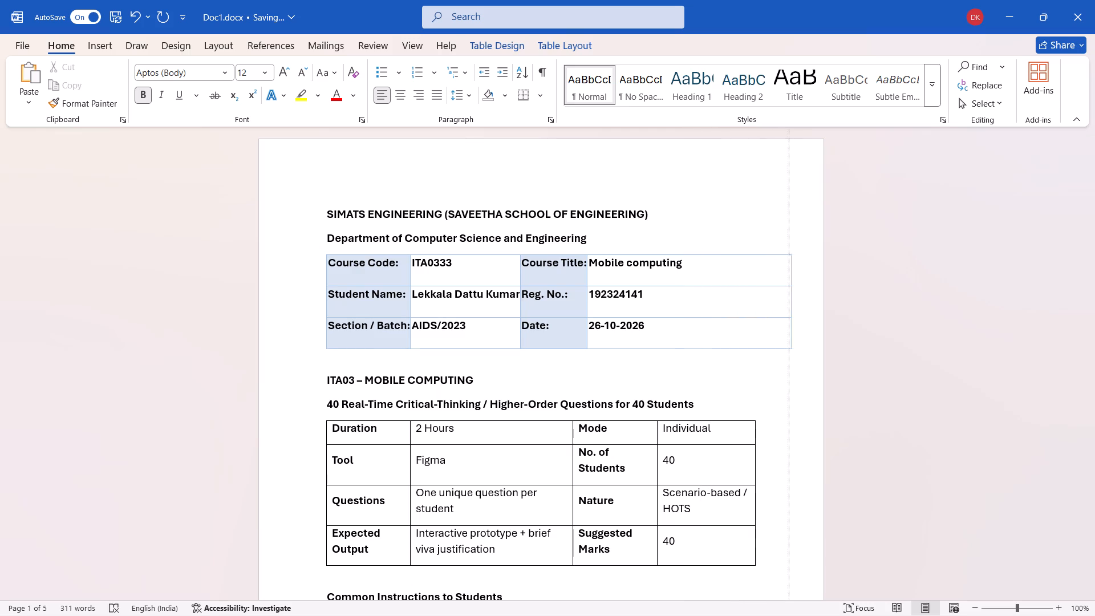
{"action": "left_click_drag", "start_coordinate": [793, 331], "coordinate": [761, 337]}
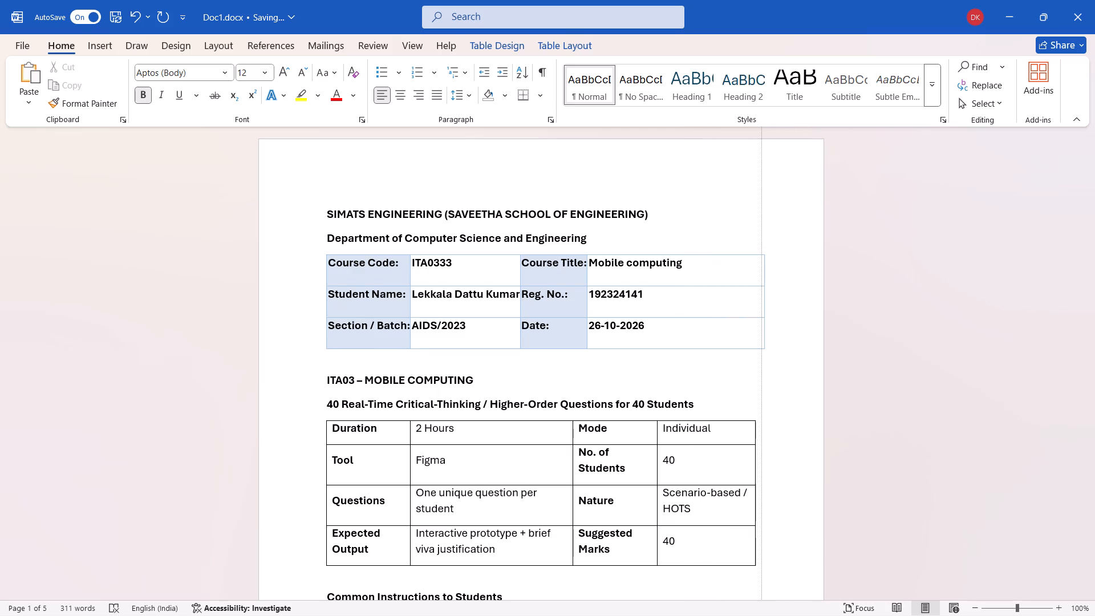
{"action": "left_click_drag", "start_coordinate": [761, 337], "coordinate": [756, 339]}
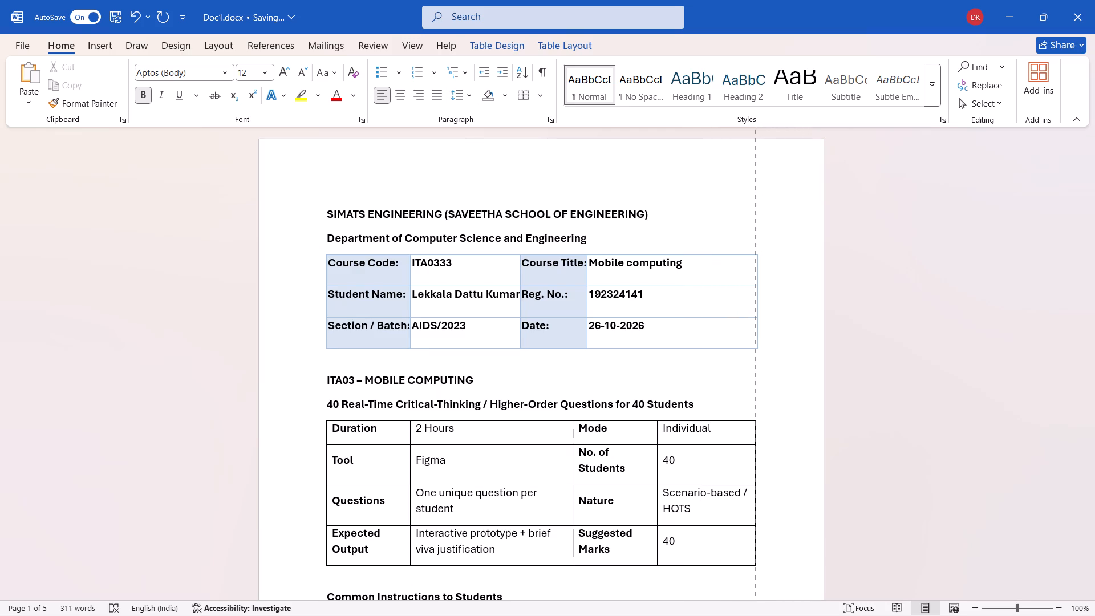
{"action": "left_click_drag", "start_coordinate": [756, 339], "coordinate": [757, 339]}
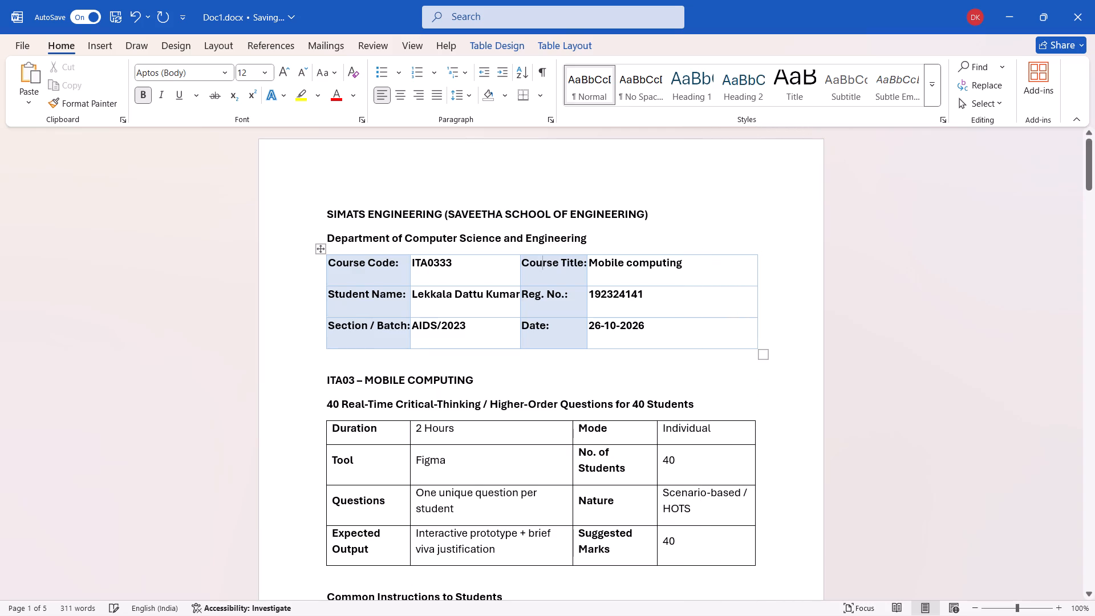
Adjust the inner column borders of the course details table so every label and value has space around it.
{"action": "left_click_drag", "start_coordinate": [585, 304], "coordinate": [621, 301]}
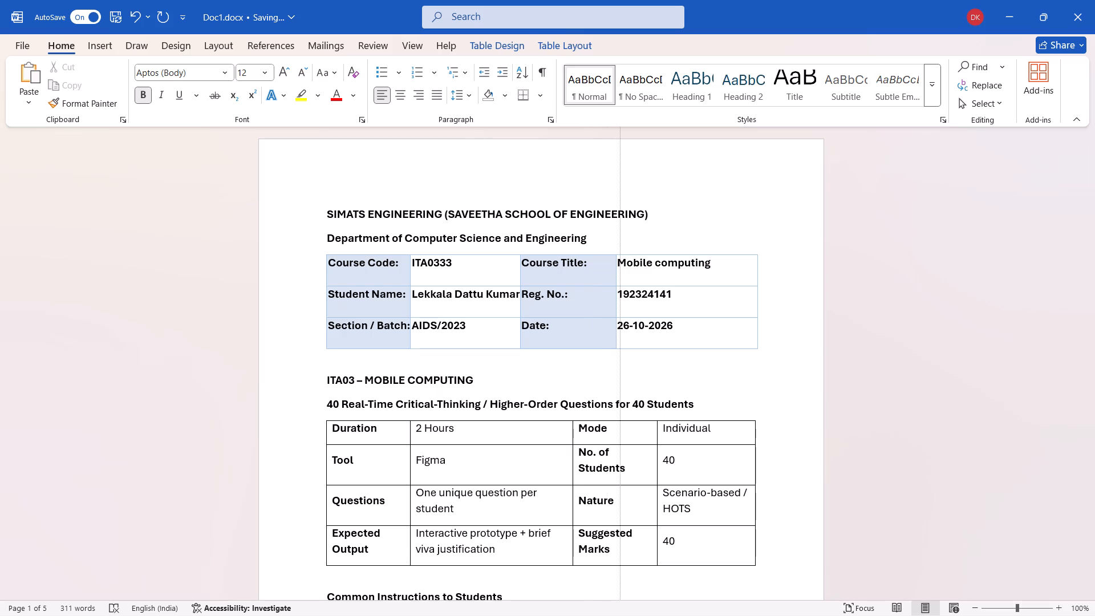
{"action": "left_click_drag", "start_coordinate": [621, 301], "coordinate": [635, 300]}
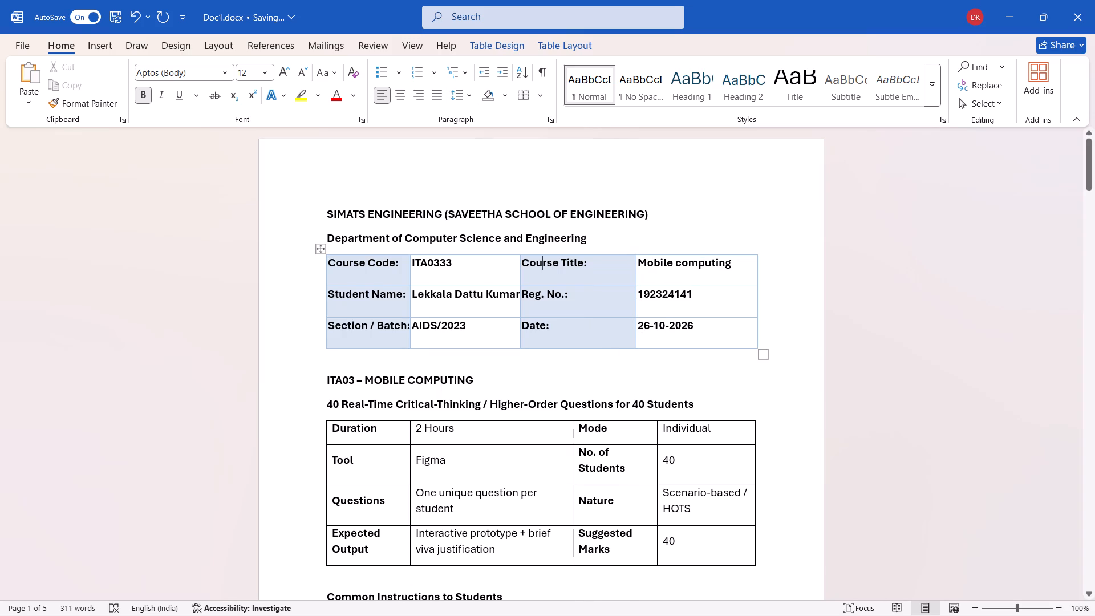
{"action": "left_click", "coordinate": [521, 287]}
{"action": "left_click_drag", "start_coordinate": [520, 274], "coordinate": [535, 274]}
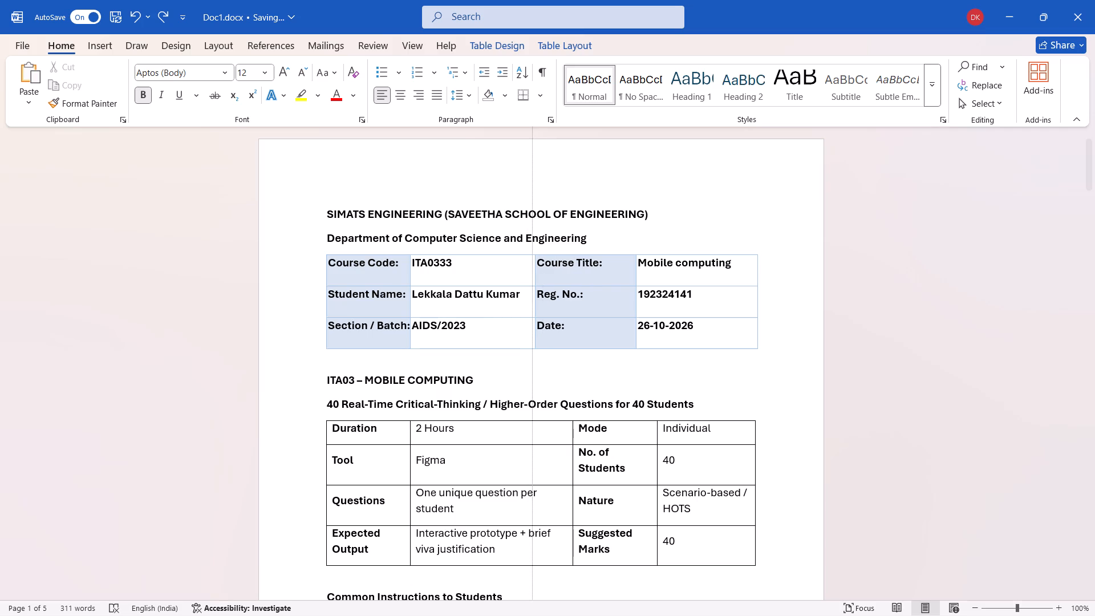
{"action": "left_click_drag", "start_coordinate": [535, 274], "coordinate": [536, 274]}
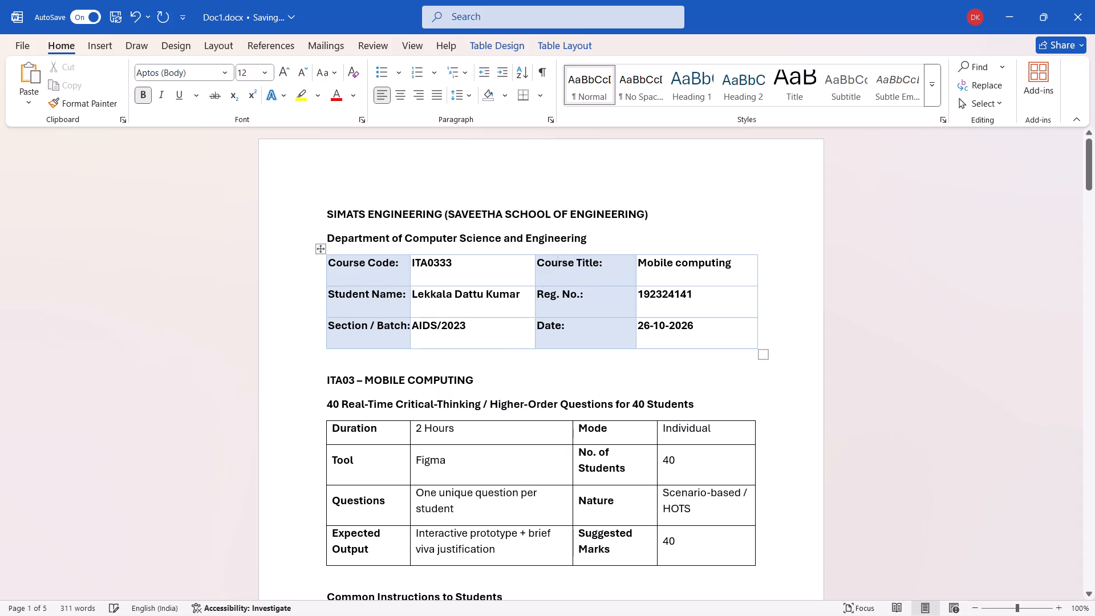
{"action": "left_click_drag", "start_coordinate": [409, 278], "coordinate": [419, 278]}
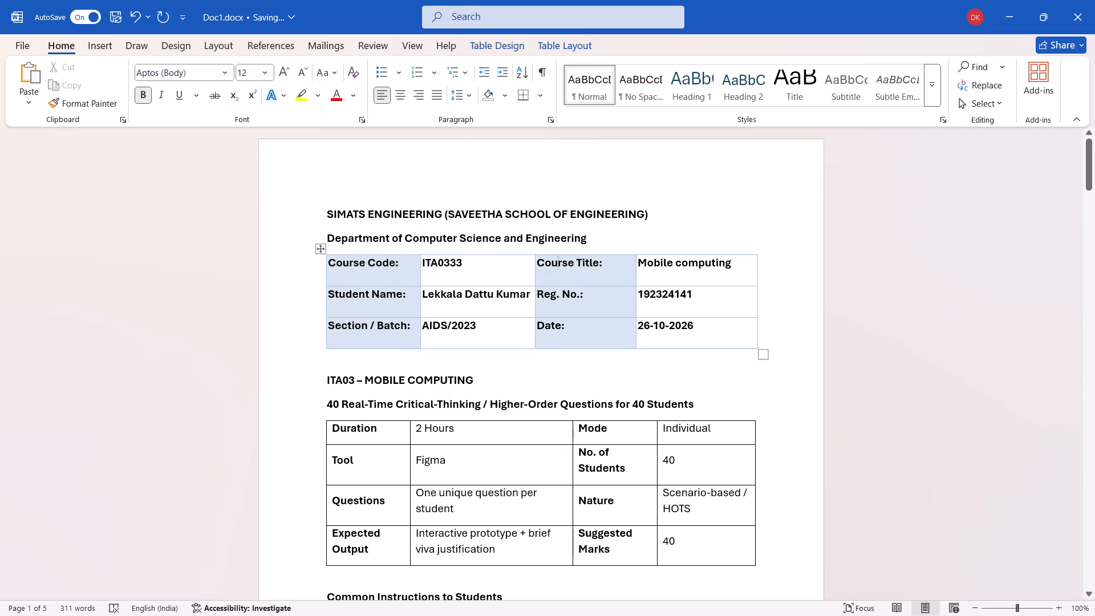
{"action": "left_click_drag", "start_coordinate": [534, 277], "coordinate": [540, 276]}
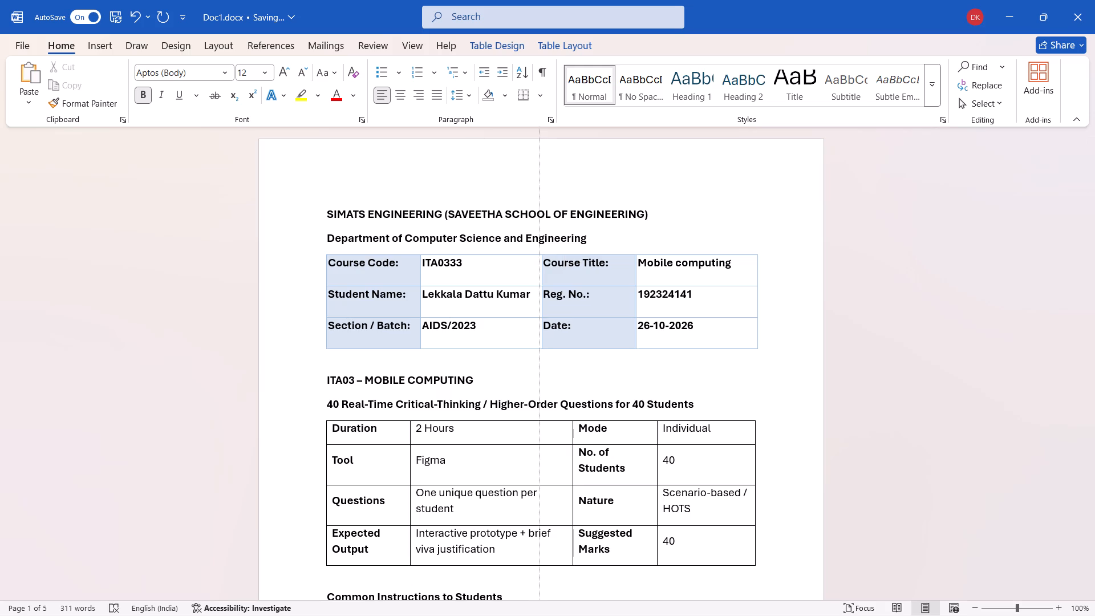
{"action": "left_click_drag", "start_coordinate": [540, 276], "coordinate": [547, 276]}
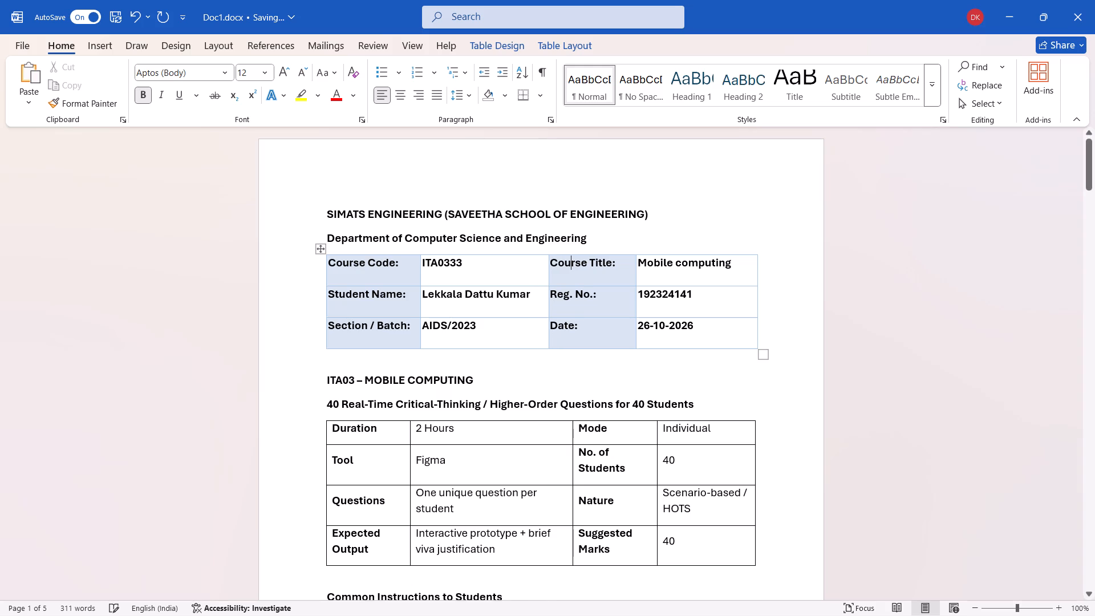
Center the SIMATS ENGINEERING and Department of Computer Science and Engineering heading lines.
{"action": "left_click_drag", "start_coordinate": [598, 244], "coordinate": [334, 192]}
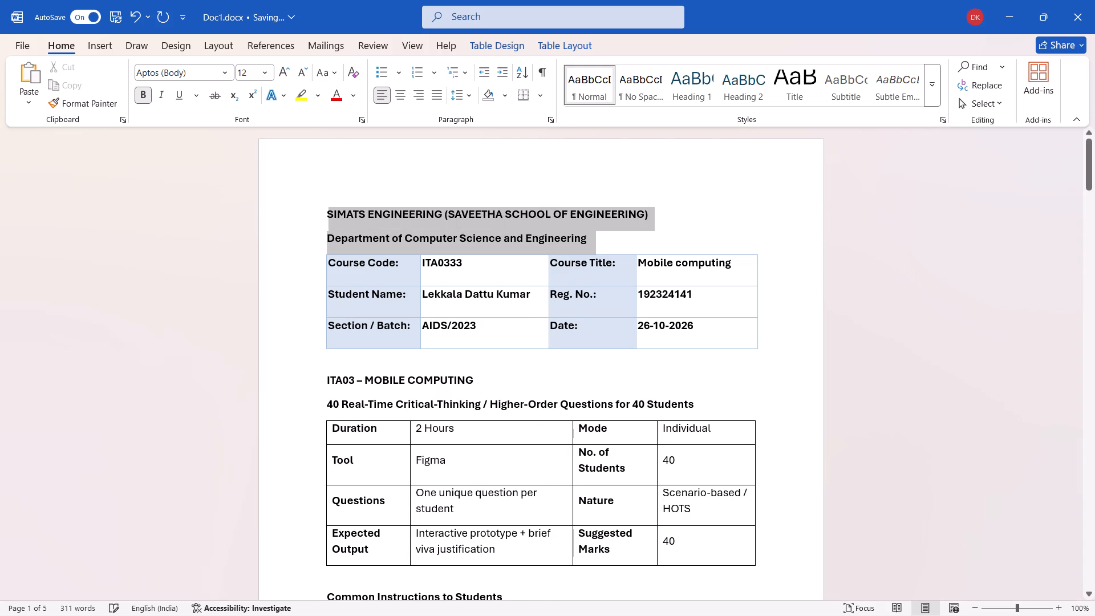
{"action": "left_click_drag", "start_coordinate": [334, 192], "coordinate": [333, 192]}
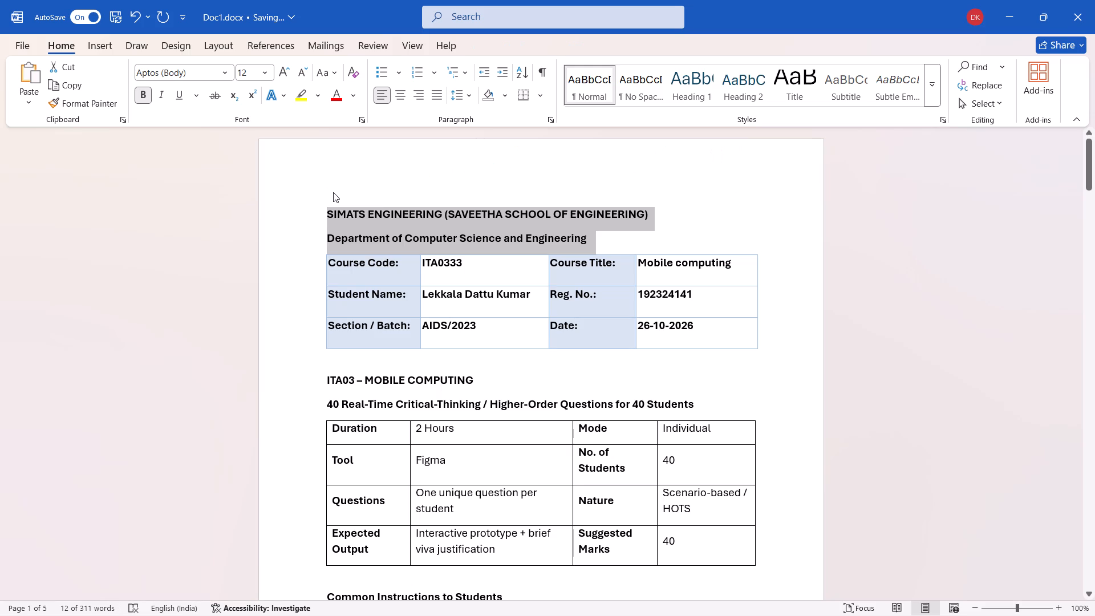
{"action": "left_click", "coordinate": [397, 90]}
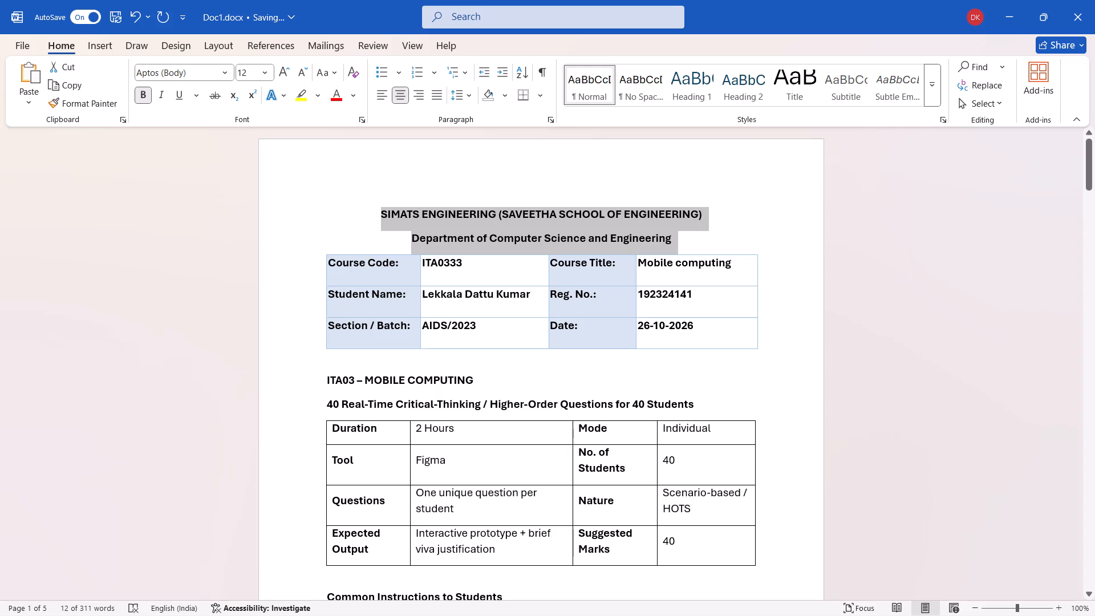
Delete the "ITA03 – MOBILE COMPUTING" title line below the course details table.
{"action": "triple_click", "coordinate": [472, 377]}
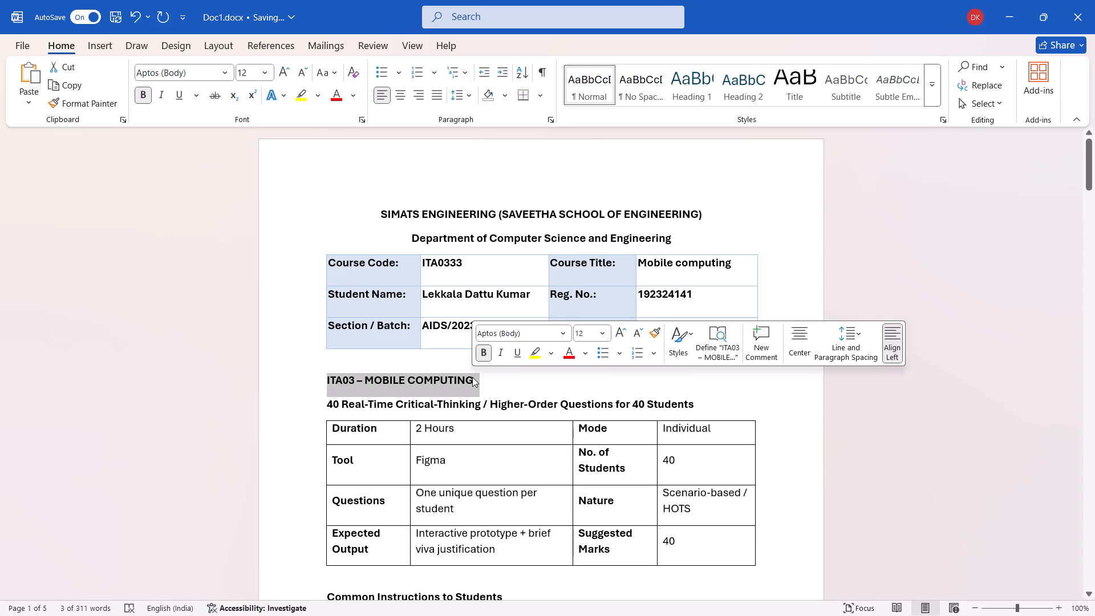
{"action": "key", "text": "BackSpace"}
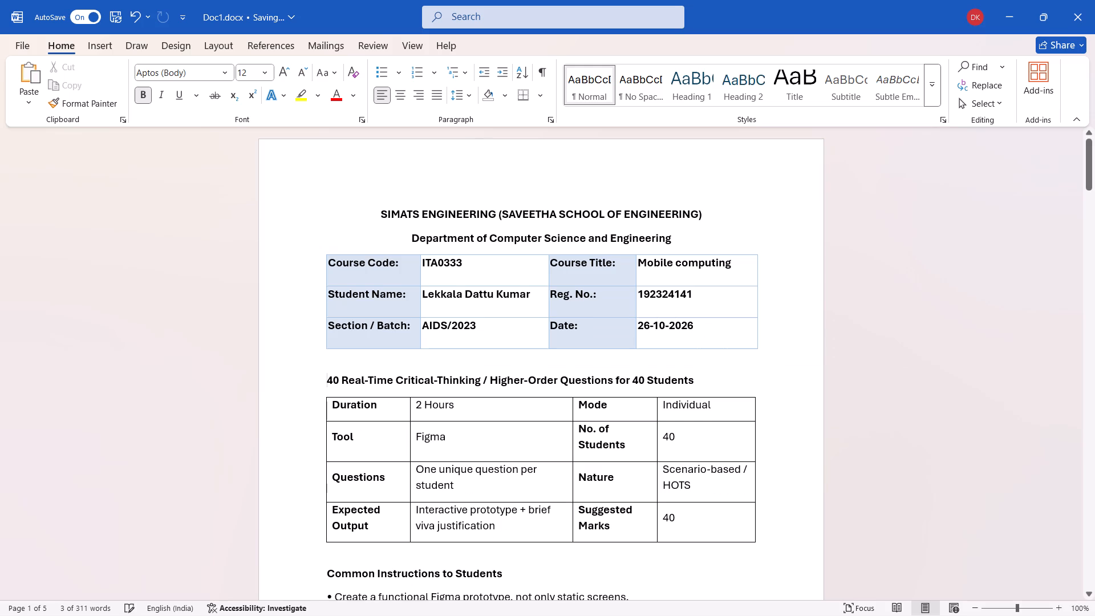
Remove the leading "40" and its space from the "Real-Time Critical-Thinking / Higher-Order Questions" heading.
{"action": "scroll", "coordinate": [472, 377], "scroll_direction": "down", "scroll_amount": 1}
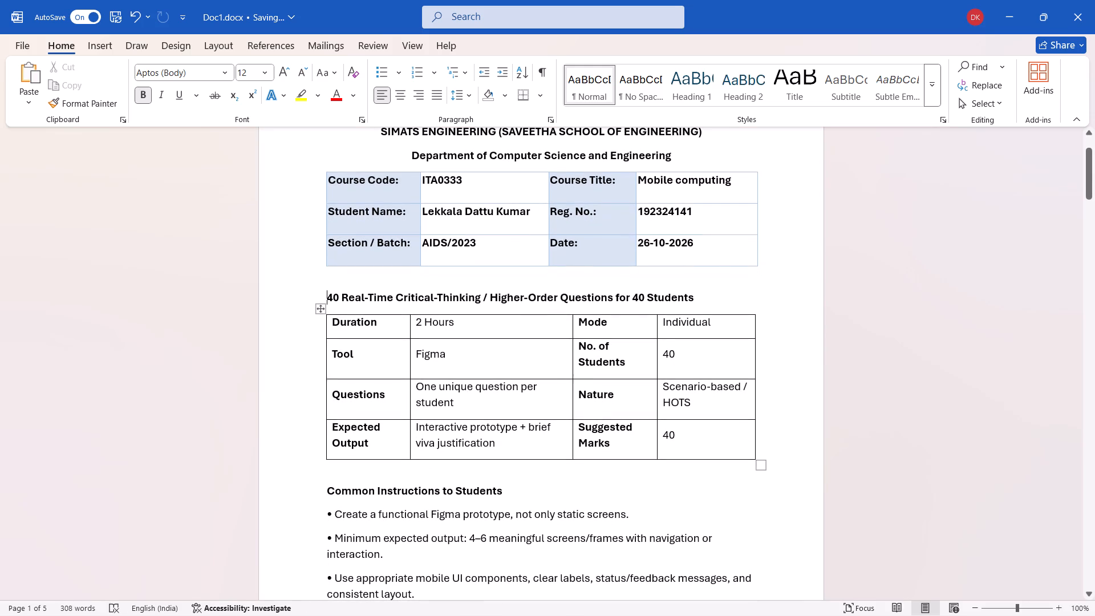
{"action": "triple_click", "coordinate": [704, 296]}
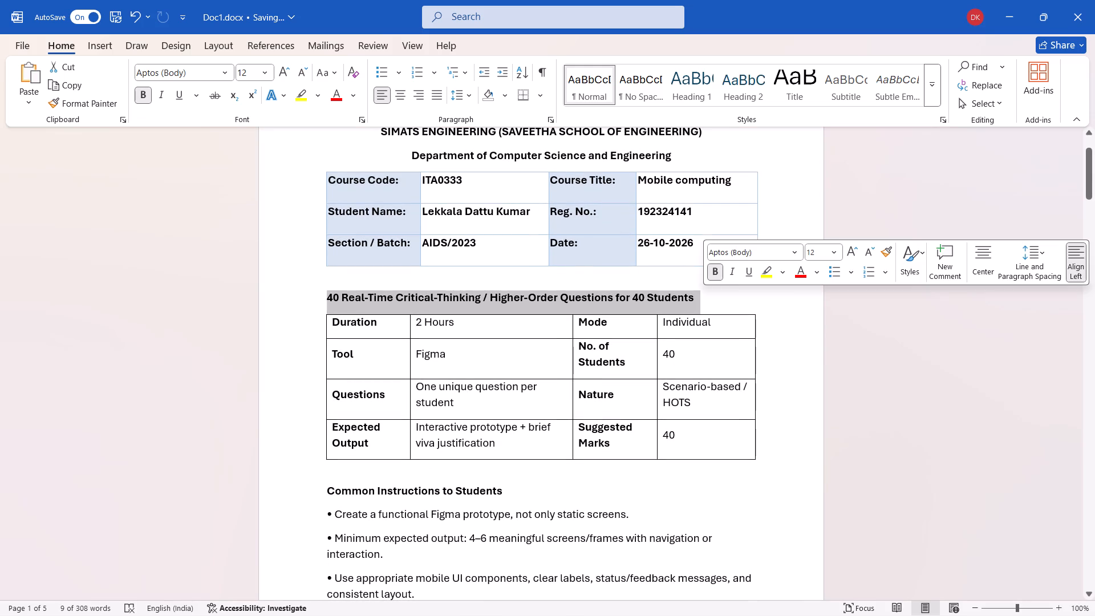
{"action": "left_click", "coordinate": [335, 293]}
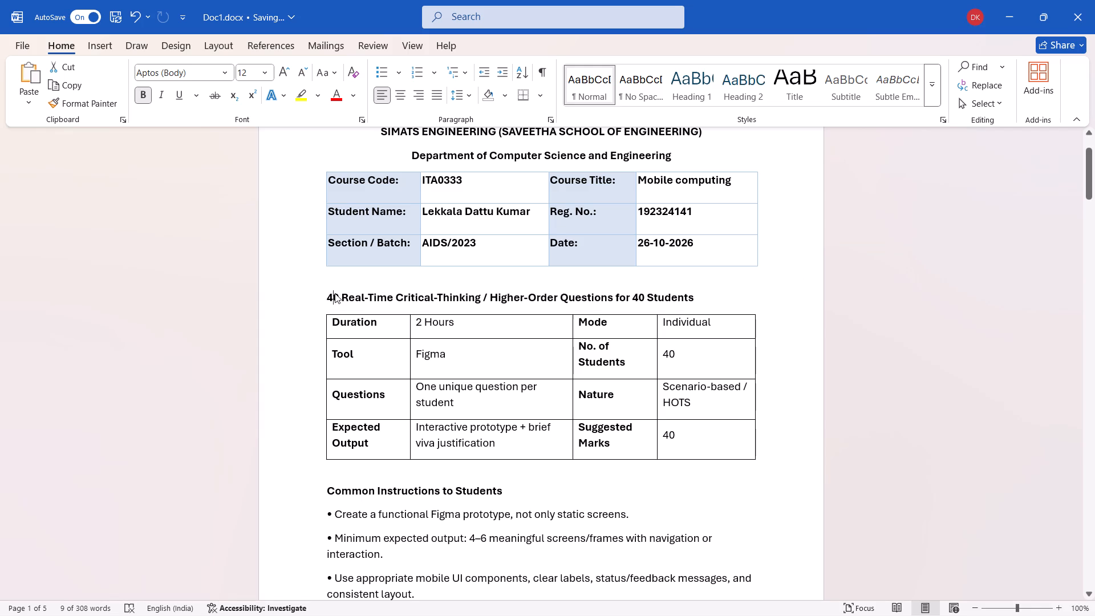
{"action": "left_click", "coordinate": [339, 294]}
{"action": "key", "text": "BackSpace"}
{"action": "key", "text": "BackSpace"}
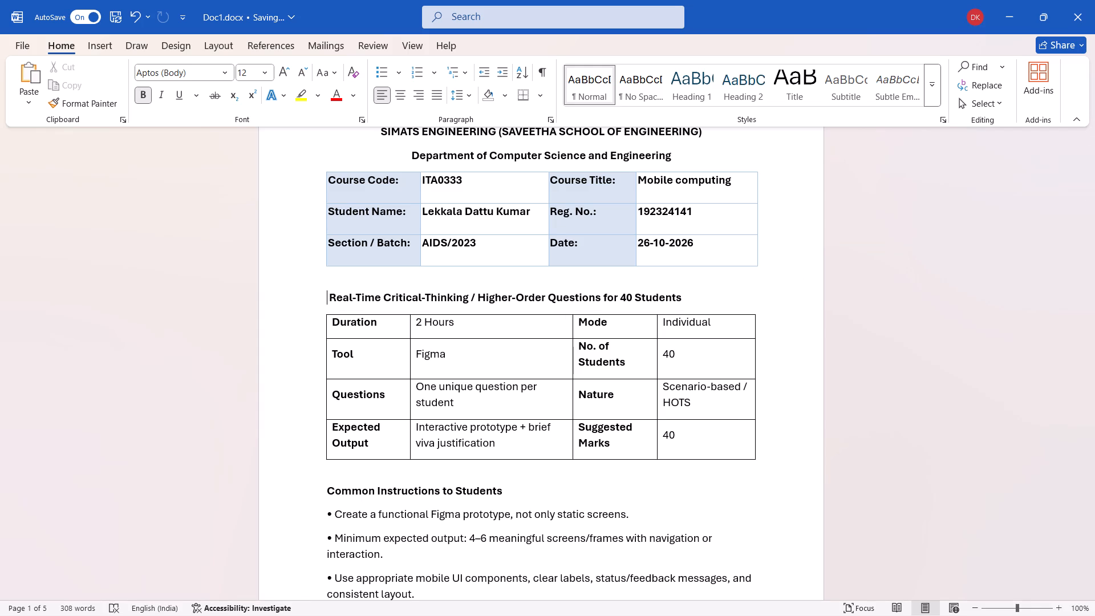
{"action": "key", "text": "Right"}
{"action": "key", "text": "BackSpace"}
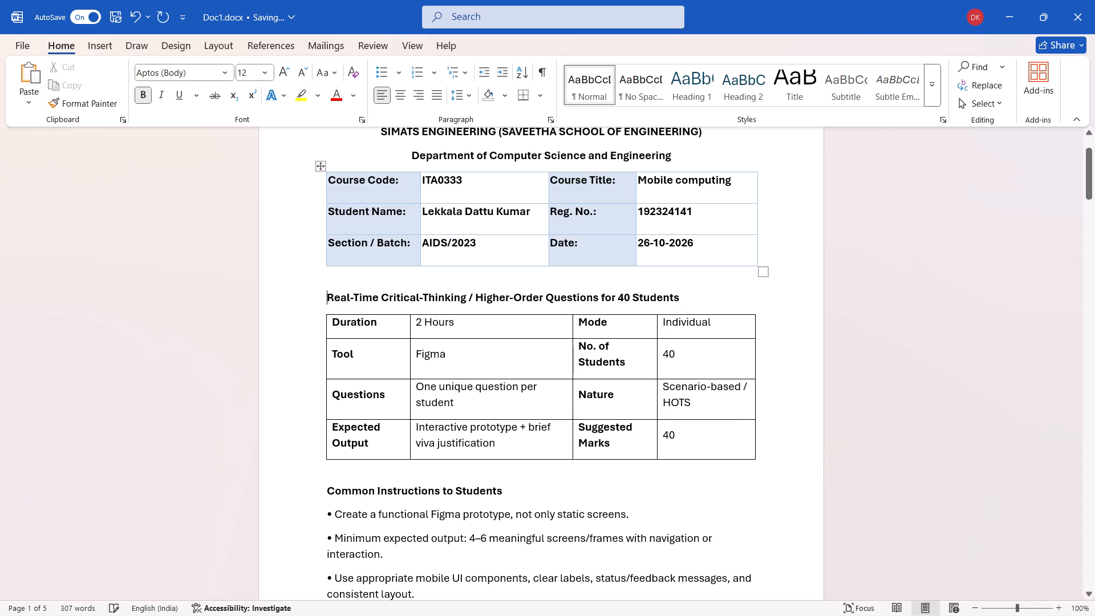
Shorten the "Real-Time Critical-Thinking / Higher-Order Questions for 40 Students" heading so it ends at "Higher-Order Question".
{"action": "left_click", "coordinate": [679, 297]}
{"action": "left_click_drag", "start_coordinate": [679, 297], "coordinate": [620, 296]}
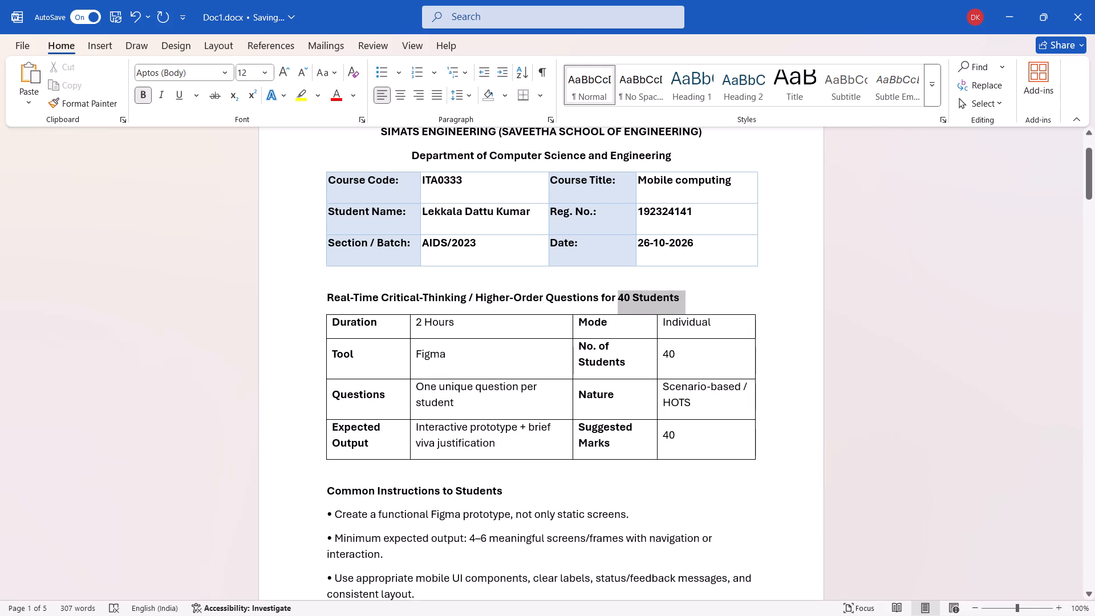
{"action": "left_click_drag", "start_coordinate": [620, 296], "coordinate": [597, 295]}
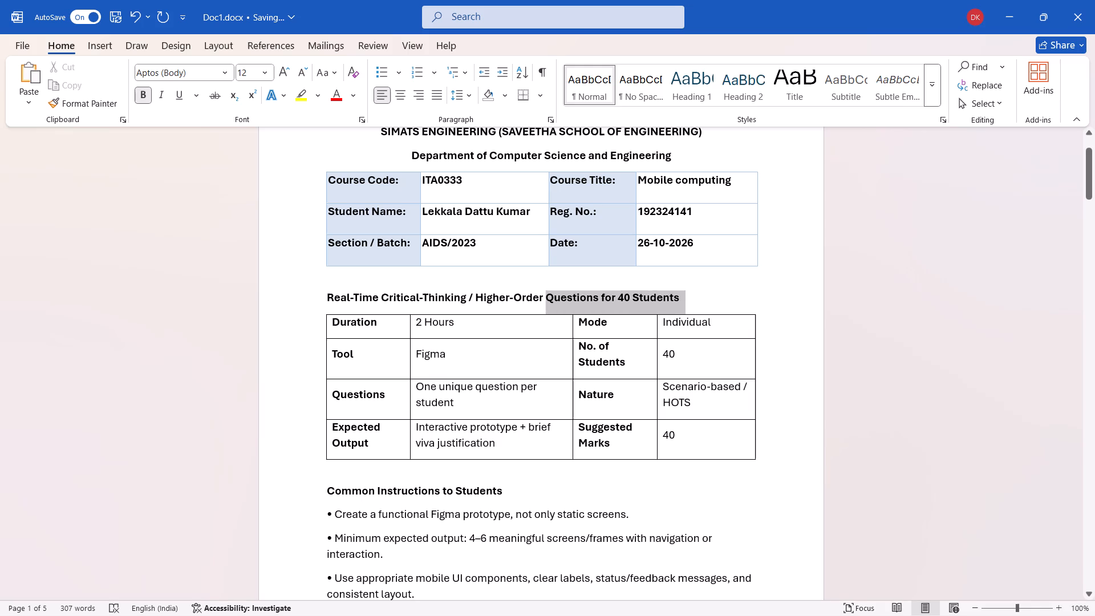
{"action": "left_click_drag", "start_coordinate": [597, 295], "coordinate": [596, 295]}
{"action": "left_click", "coordinate": [596, 295]}
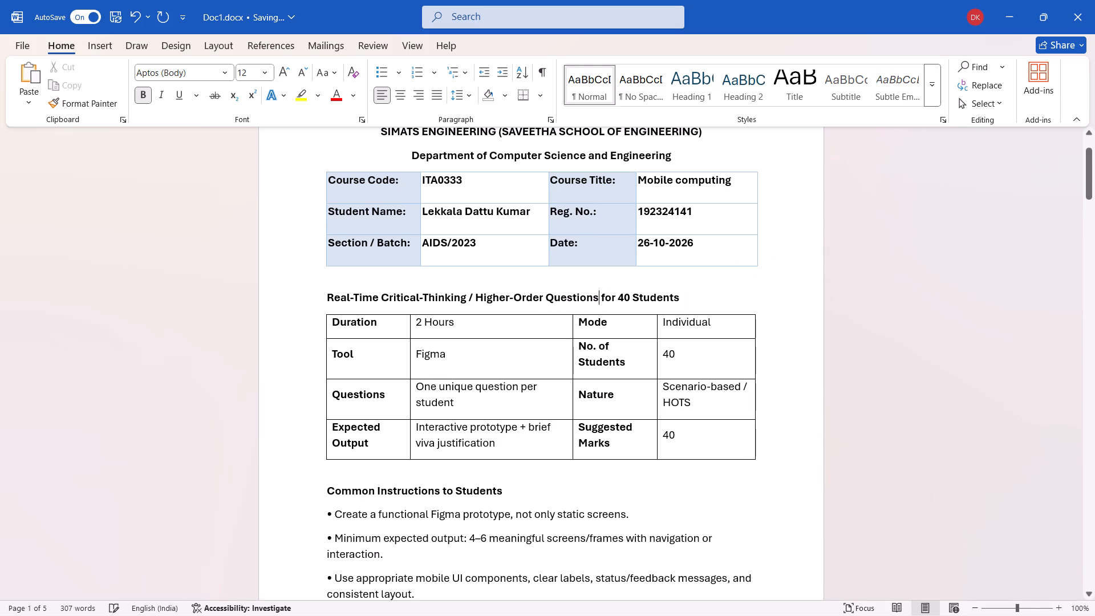
{"action": "double_click", "coordinate": [681, 295]}
{"action": "key", "text": "BackSpace"}
{"action": "key", "text": "BackSpace"}
{"action": "key", "text": "BackSpace"}
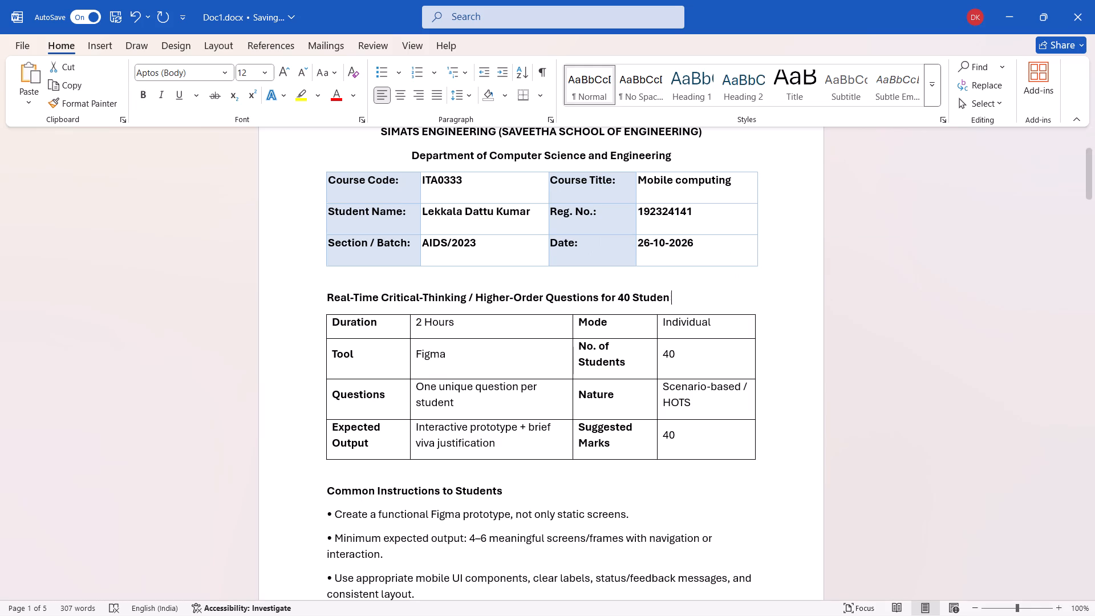
{"action": "key", "text": "BackSpace"}
{"action": "key", "text": "BackSpace"}
{"action": "key", "text": "BackSpace"}
{"action": "key", "text": "BackSpace"}
{"action": "key", "text": "BackSpace"}
{"action": "key", "text": "BackSpace"}
{"action": "key", "text": "BackSpace"}
{"action": "key", "text": "BackSpace"}
{"action": "key", "text": "BackSpace"}
{"action": "key", "text": "BackSpace"}
{"action": "key", "text": "BackSpace"}
{"action": "key", "text": "BackSpace"}
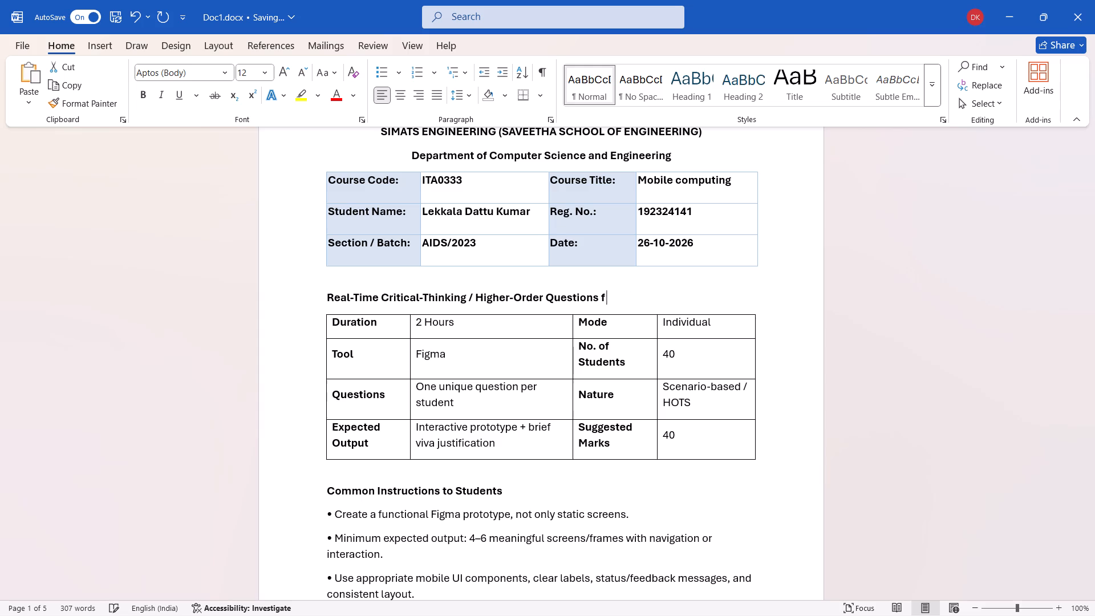
{"action": "key", "text": "BackSpace"}
{"action": "key", "text": "BackSpace"}
{"action": "key", "text": "BackSpace"}
Insert two blank lines before the "Suggested Common Evaluation Rubric – 40 Marks" heading to move it onto the second page with its table.
{"action": "scroll", "coordinate": [681, 295], "scroll_direction": "up", "scroll_amount": 1}
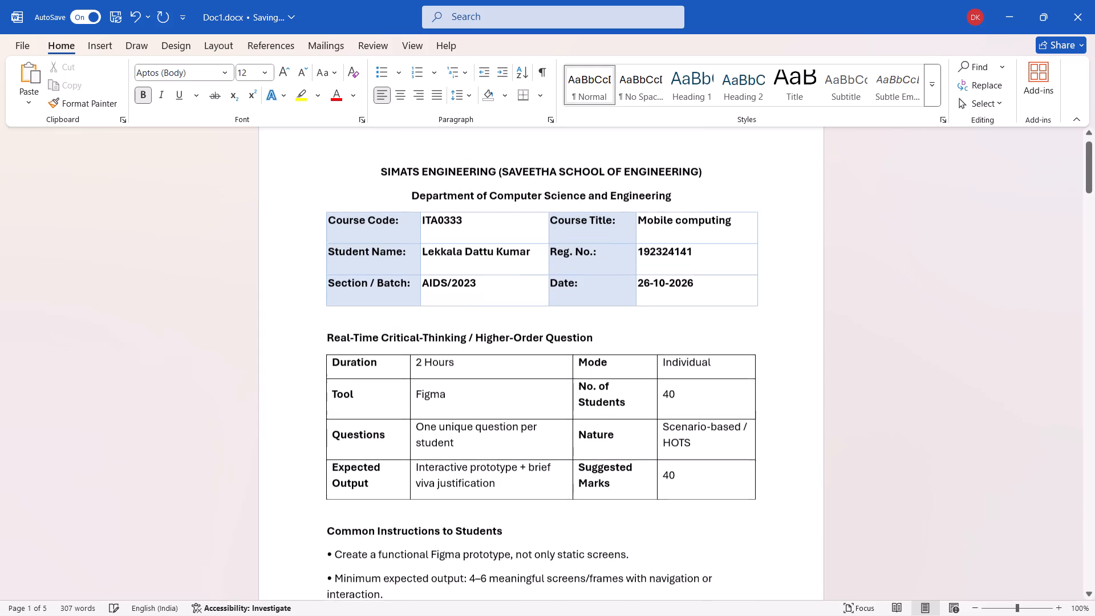
{"action": "scroll", "coordinate": [681, 295], "scroll_direction": "up", "scroll_amount": 1}
{"action": "scroll", "coordinate": [695, 295], "scroll_direction": "down", "scroll_amount": 2}
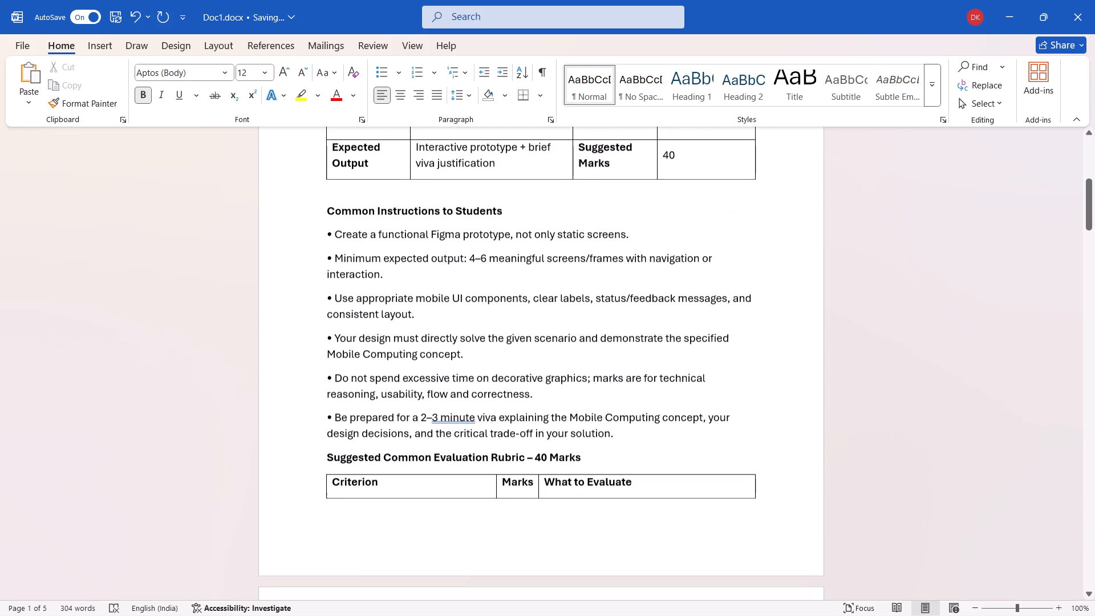
{"action": "scroll", "coordinate": [695, 295], "scroll_direction": "down", "scroll_amount": 3}
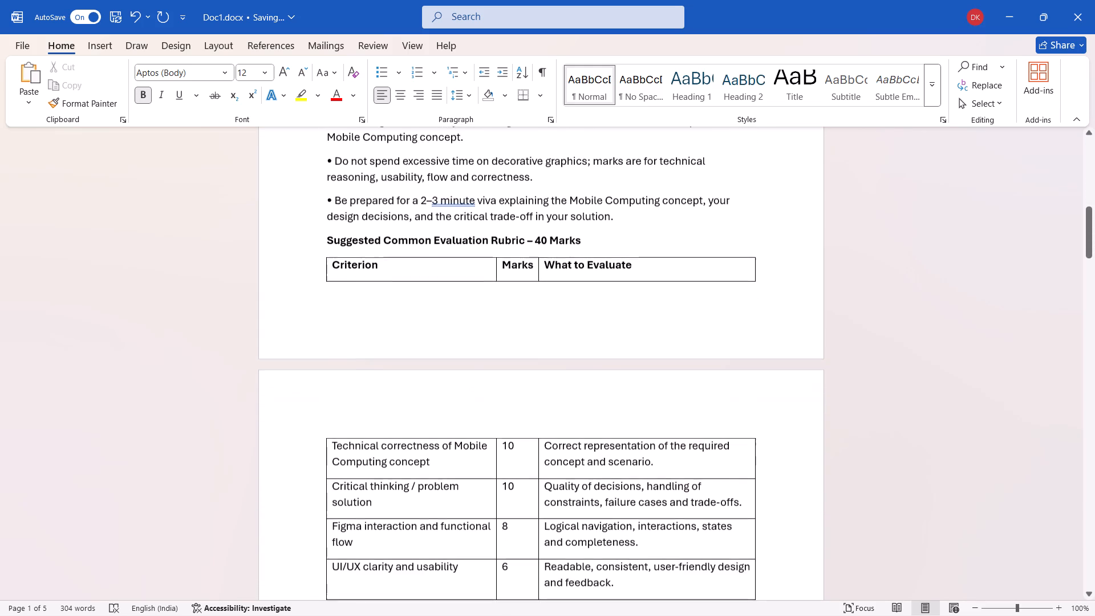
{"action": "scroll", "coordinate": [695, 295], "scroll_direction": "down", "scroll_amount": 1}
{"action": "left_click", "coordinate": [328, 202]}
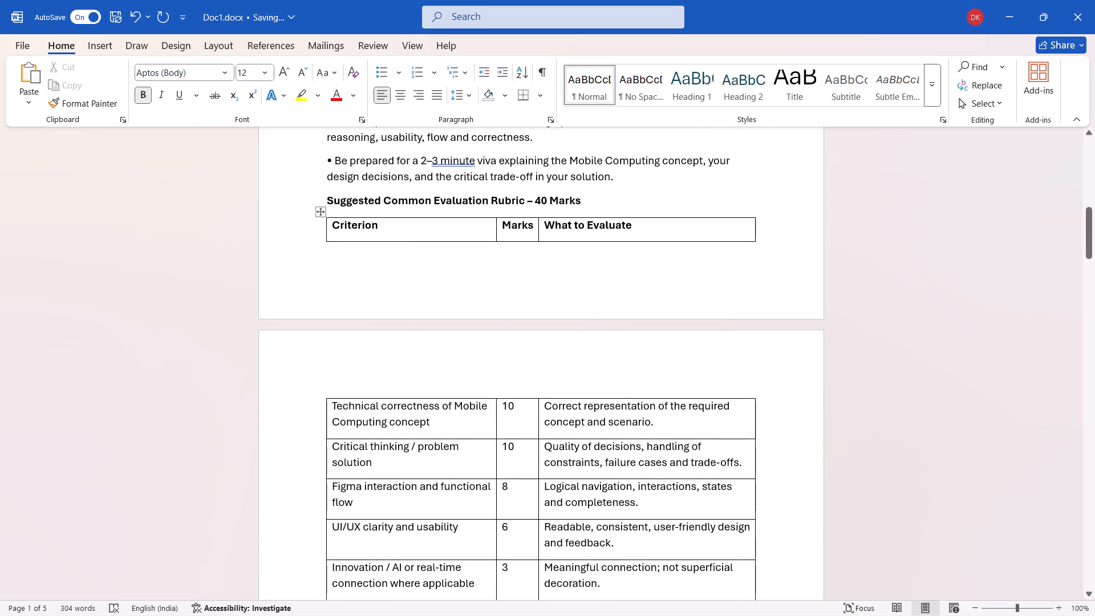
{"action": "key", "text": "Return"}
{"action": "key", "text": "Return"}
Check the page layout of the rubric table, question Q17 and the prototype screenshots.
{"action": "scroll", "coordinate": [328, 202], "scroll_direction": "down", "scroll_amount": 1}
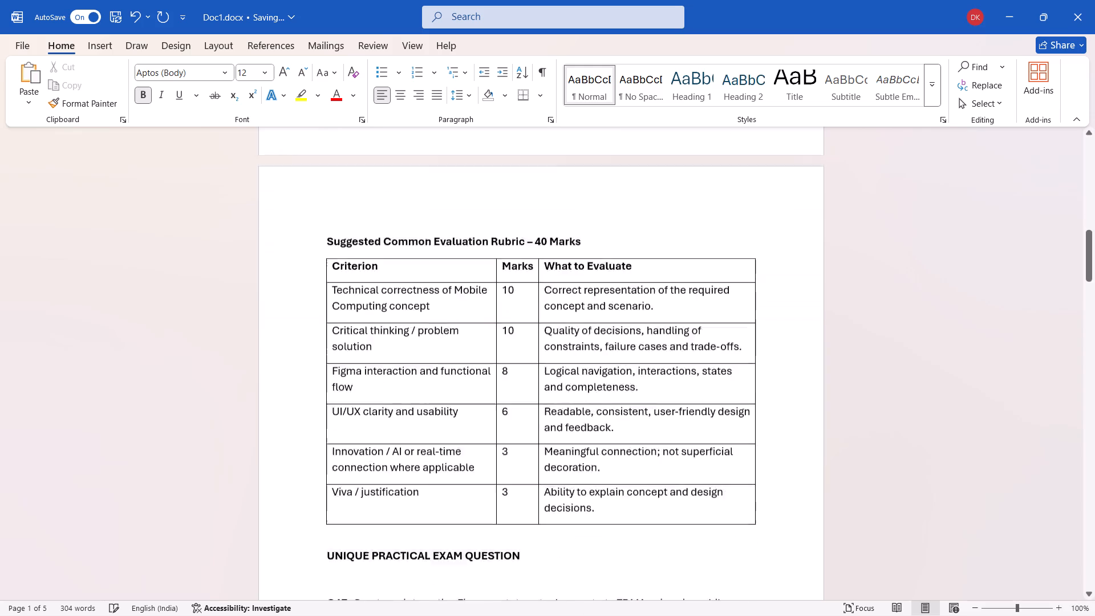
{"action": "scroll", "coordinate": [328, 202], "scroll_direction": "down", "scroll_amount": 3}
{"action": "scroll", "coordinate": [328, 202], "scroll_direction": "up", "scroll_amount": 3}
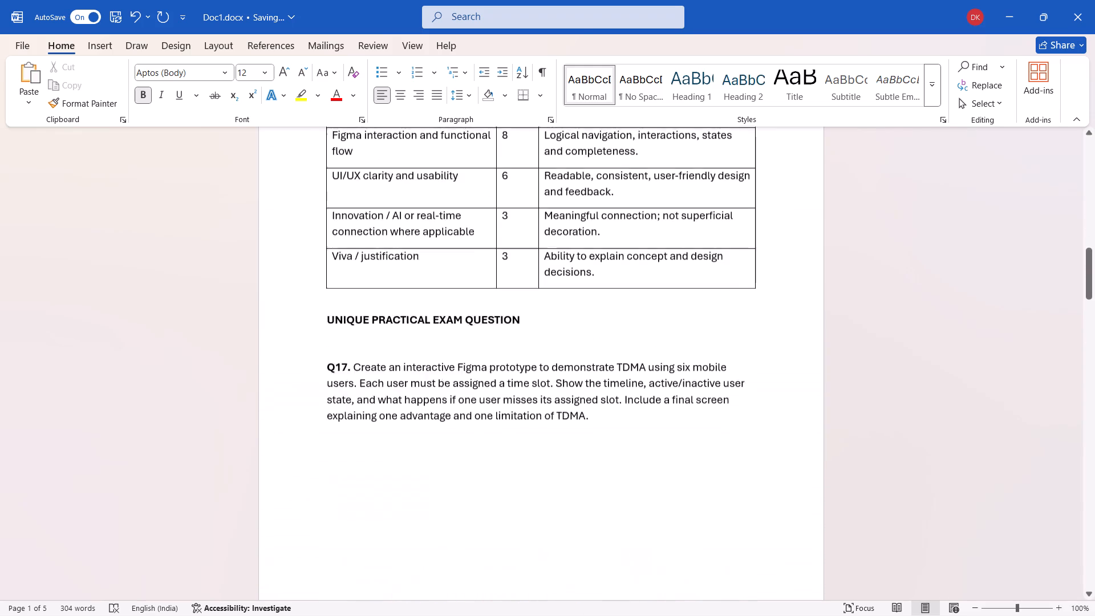
{"action": "right_click", "coordinate": [328, 202]}
{"action": "scroll", "coordinate": [328, 202], "scroll_direction": "down", "scroll_amount": 1}
{"action": "left_click", "coordinate": [535, 335]}
{"action": "scroll", "coordinate": [535, 335], "scroll_direction": "down", "scroll_amount": 1}
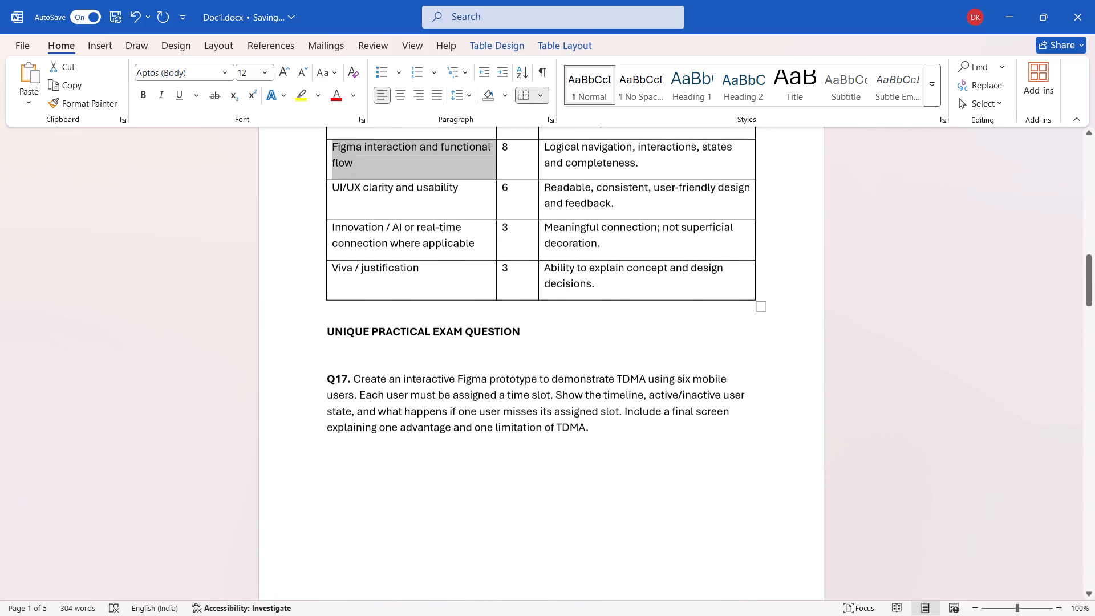
{"action": "scroll", "coordinate": [535, 335], "scroll_direction": "down", "scroll_amount": 3}
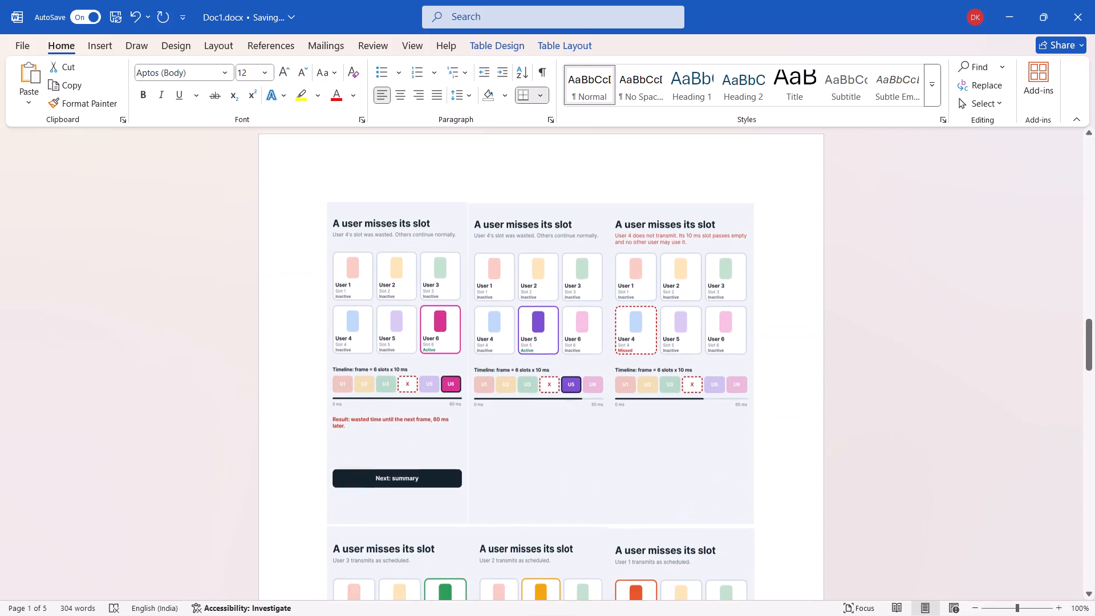
{"action": "scroll", "coordinate": [535, 335], "scroll_direction": "up", "scroll_amount": 9}
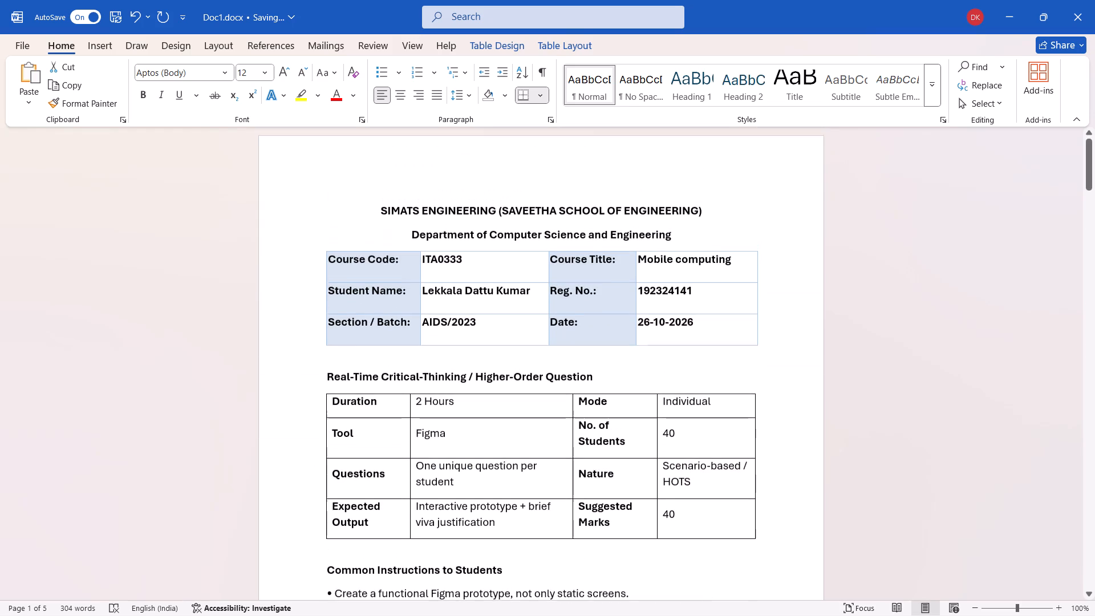
Insert a blank line between the Department of Computer Science and Engineering heading and the course details table.
{"action": "left_click", "coordinate": [330, 188]}
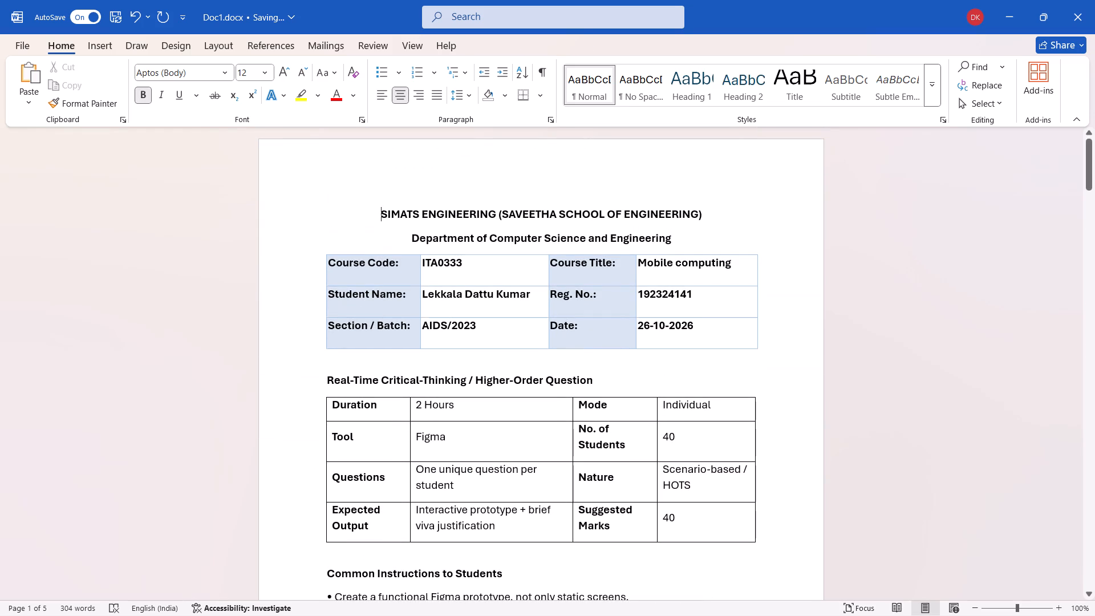
{"action": "left_click", "coordinate": [693, 245]}
{"action": "key", "text": "Return"}
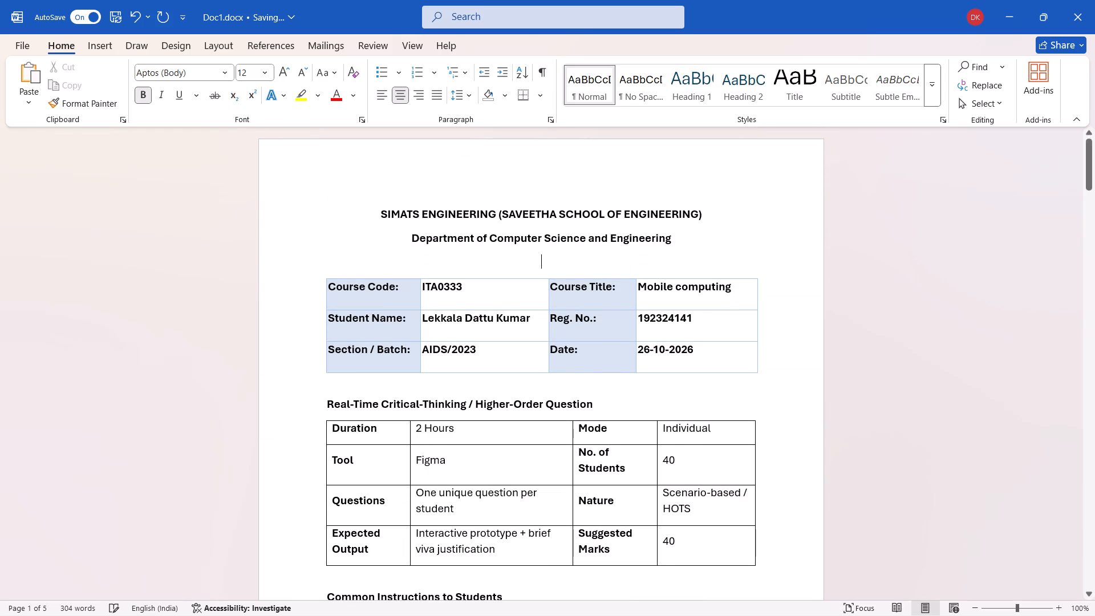
Insert a blank line between the exam details table and the "Common Instructions to Students" heading.
{"action": "scroll", "coordinate": [659, 345], "scroll_direction": "down", "scroll_amount": 1}
{"action": "scroll", "coordinate": [659, 345], "scroll_direction": "up", "scroll_amount": 1}
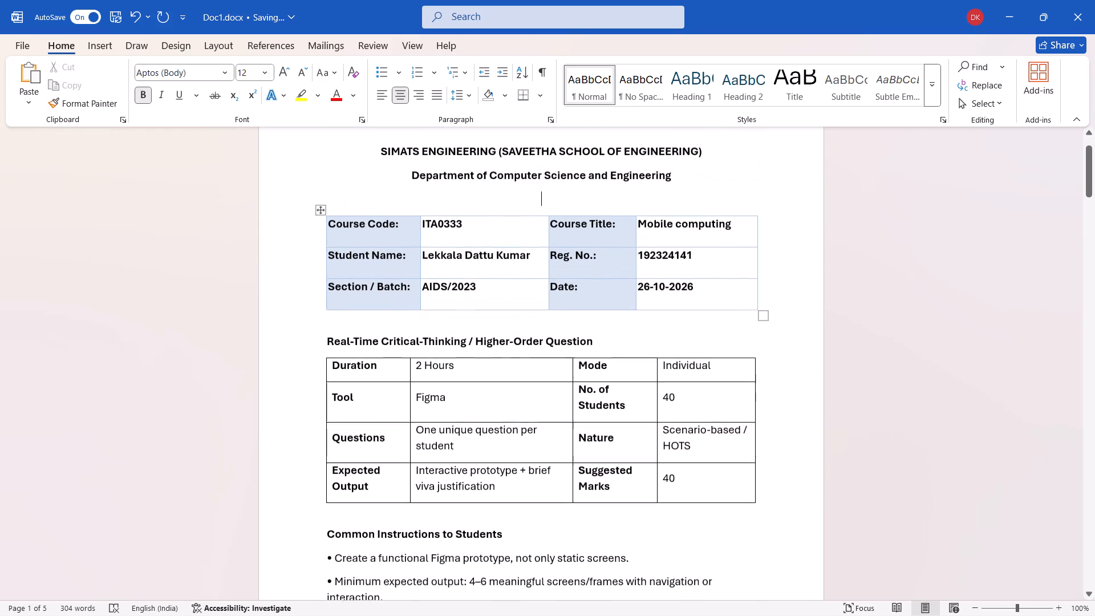
{"action": "scroll", "coordinate": [659, 345], "scroll_direction": "up", "scroll_amount": 1}
{"action": "scroll", "coordinate": [659, 345], "scroll_direction": "down", "scroll_amount": 2}
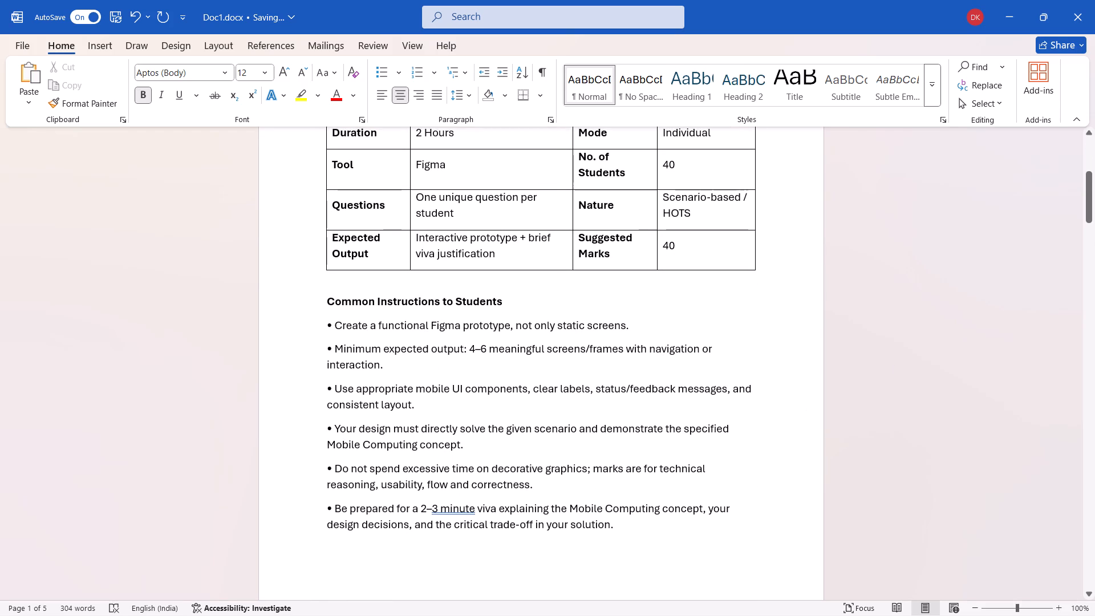
{"action": "left_click", "coordinate": [777, 255]}
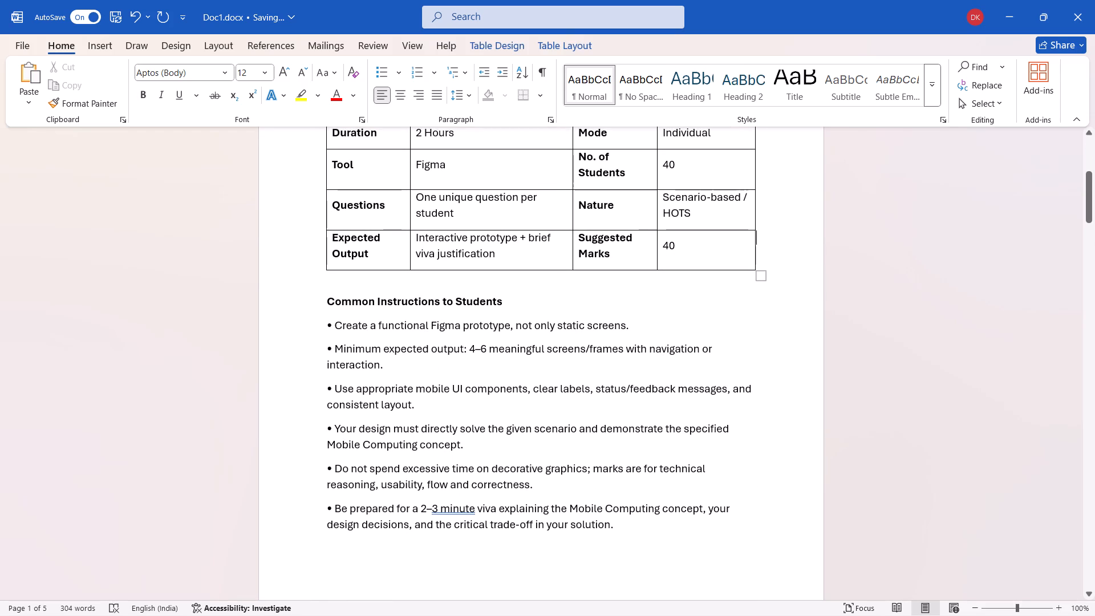
{"action": "key", "text": "Down"}
{"action": "key", "text": "Return"}
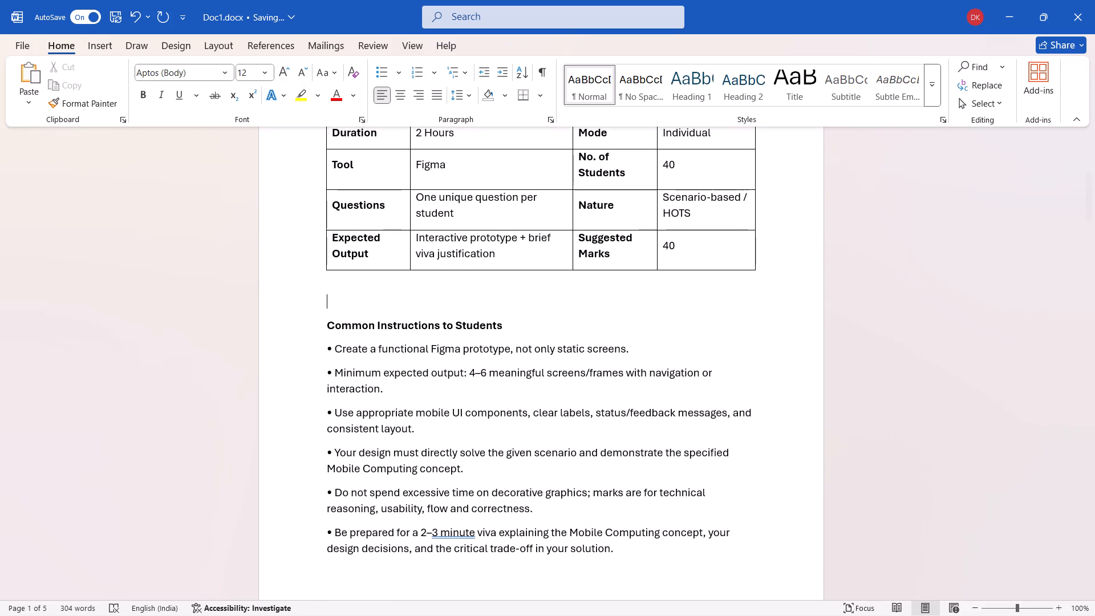
Remove the two extra blank lines above the "Suggested Common Evaluation Rubric – 40 Marks" heading on the second page.
{"action": "scroll", "coordinate": [777, 255], "scroll_direction": "down", "scroll_amount": 3}
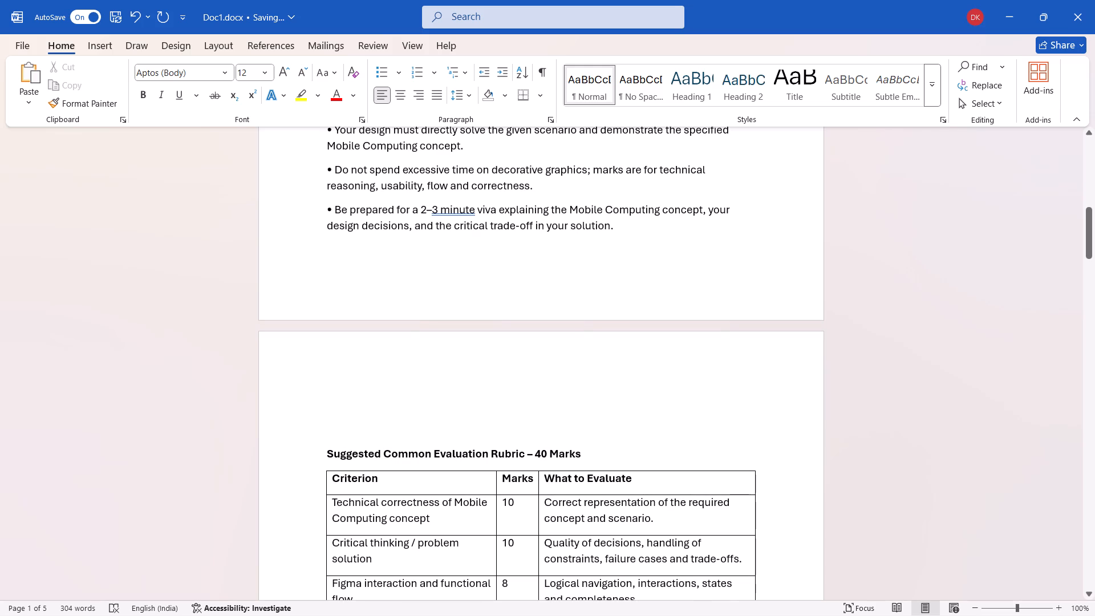
{"action": "left_click", "coordinate": [513, 386]}
{"action": "key", "text": "BackSpace"}
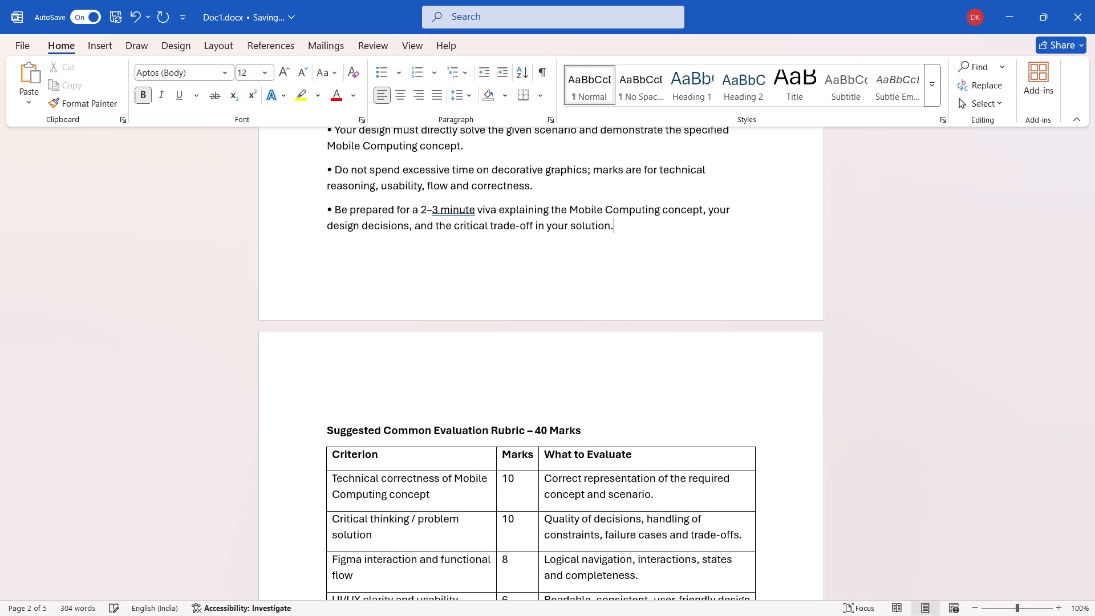
{"action": "key", "text": "Down"}
{"action": "key", "text": "BackSpace"}
{"action": "key", "text": "Down"}
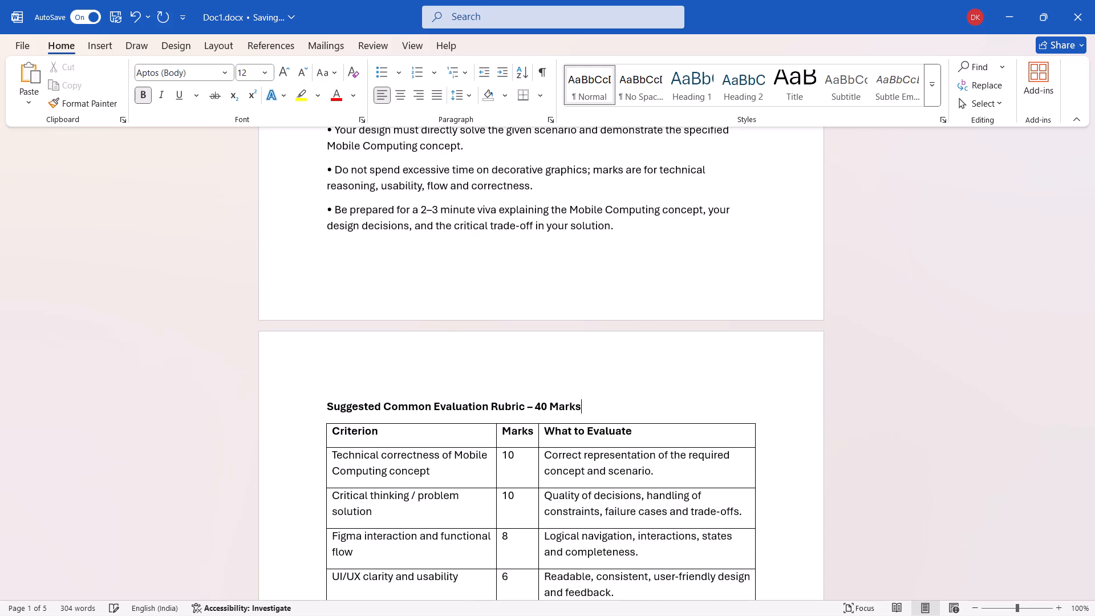
{"action": "key", "text": "Up"}
{"action": "key", "text": "Down"}
{"action": "key", "text": "Up"}
{"action": "key", "text": "Right"}
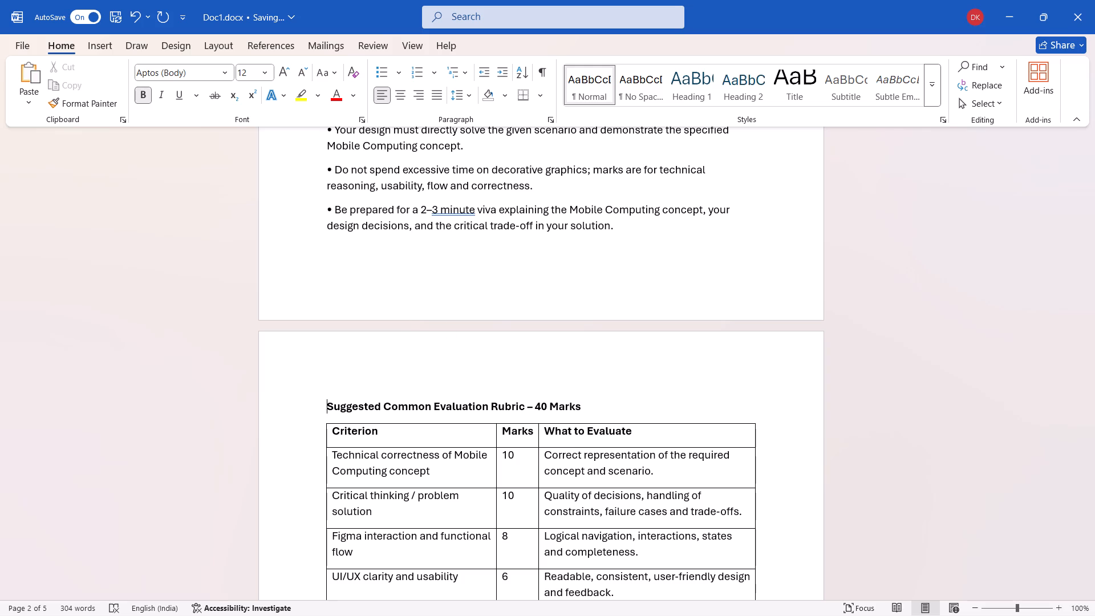
Review the whole document from the rubric through the prototype screenshots to the end and back to the first page.
{"action": "scroll", "coordinate": [498, 452], "scroll_direction": "down", "scroll_amount": 1}
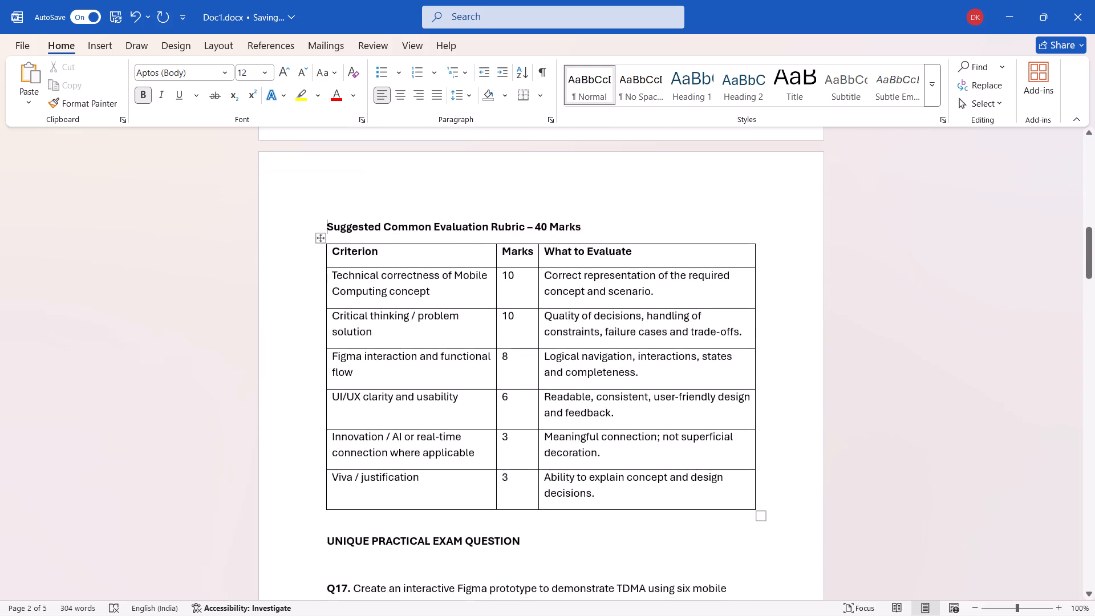
{"action": "scroll", "coordinate": [498, 452], "scroll_direction": "down", "scroll_amount": 4}
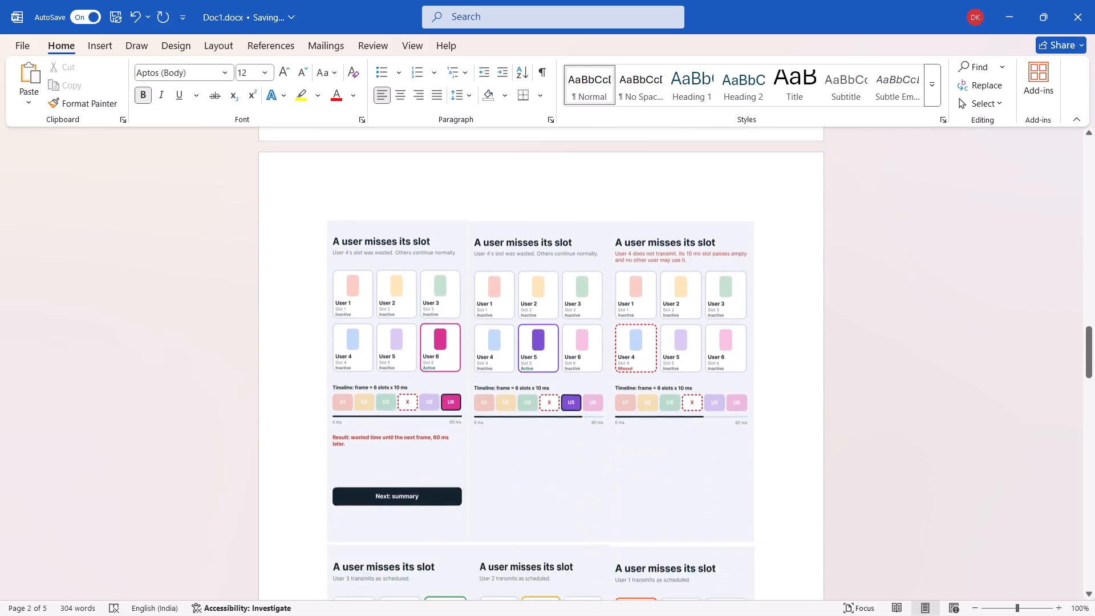
{"action": "scroll", "coordinate": [498, 452], "scroll_direction": "down", "scroll_amount": 5}
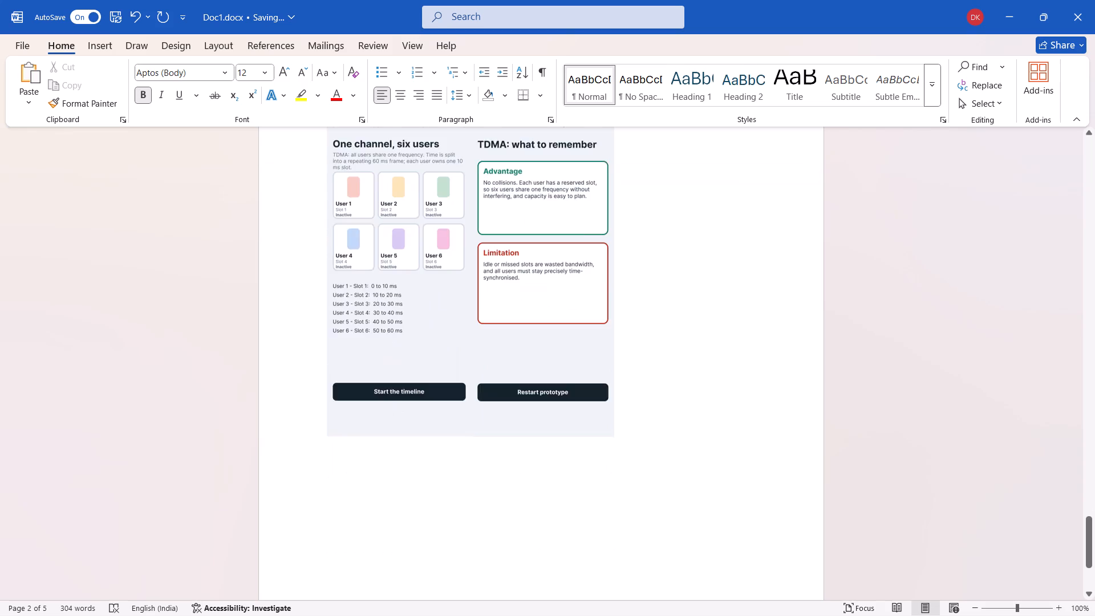
{"action": "scroll", "coordinate": [498, 452], "scroll_direction": "down", "scroll_amount": 6}
{"action": "scroll", "coordinate": [498, 452], "scroll_direction": "up", "scroll_amount": 16}
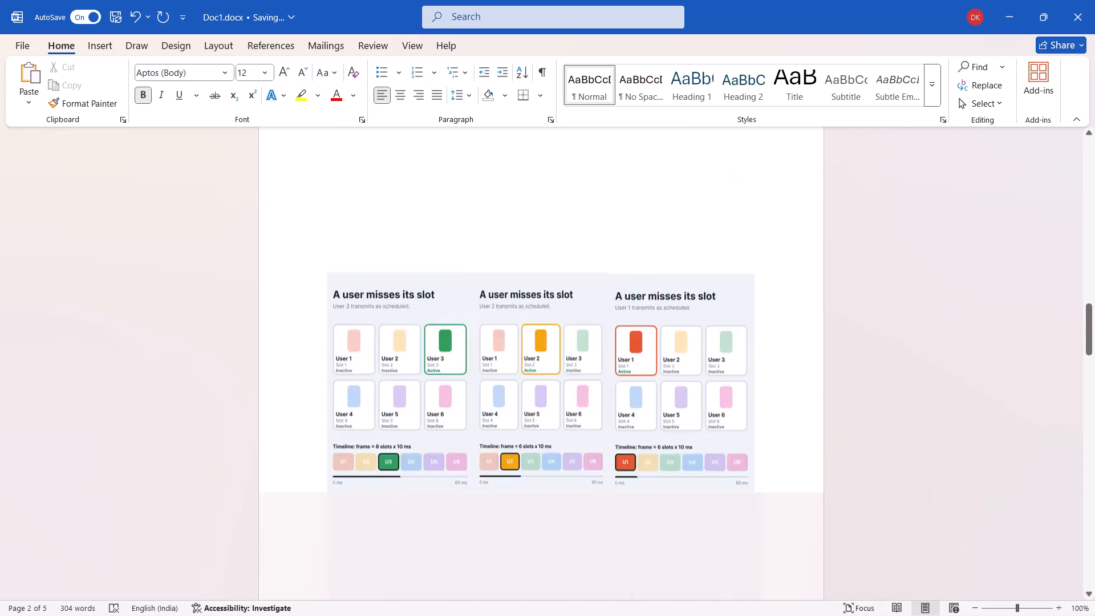
{"action": "scroll", "coordinate": [498, 452], "scroll_direction": "up", "scroll_amount": 15}
{"action": "scroll", "coordinate": [498, 452], "scroll_direction": "up", "scroll_amount": 6}
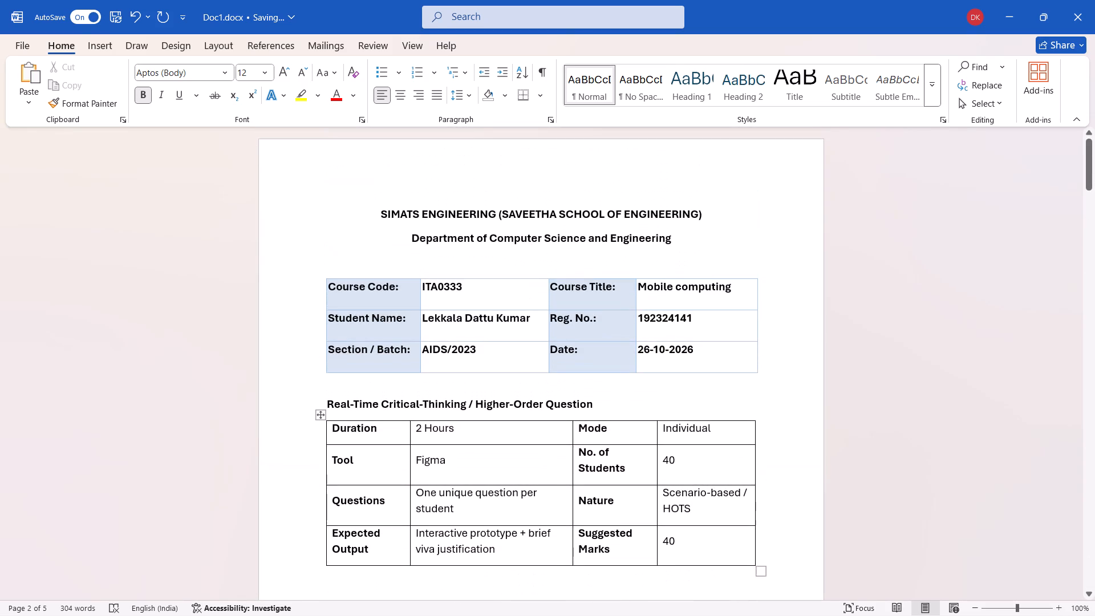
Switch to Google Chrome and open the ITA0333_Unit 1 Notes material from the ITA0333_Mobile Computing class in Classroom.
{"action": "left_click", "coordinate": [27, 35]}
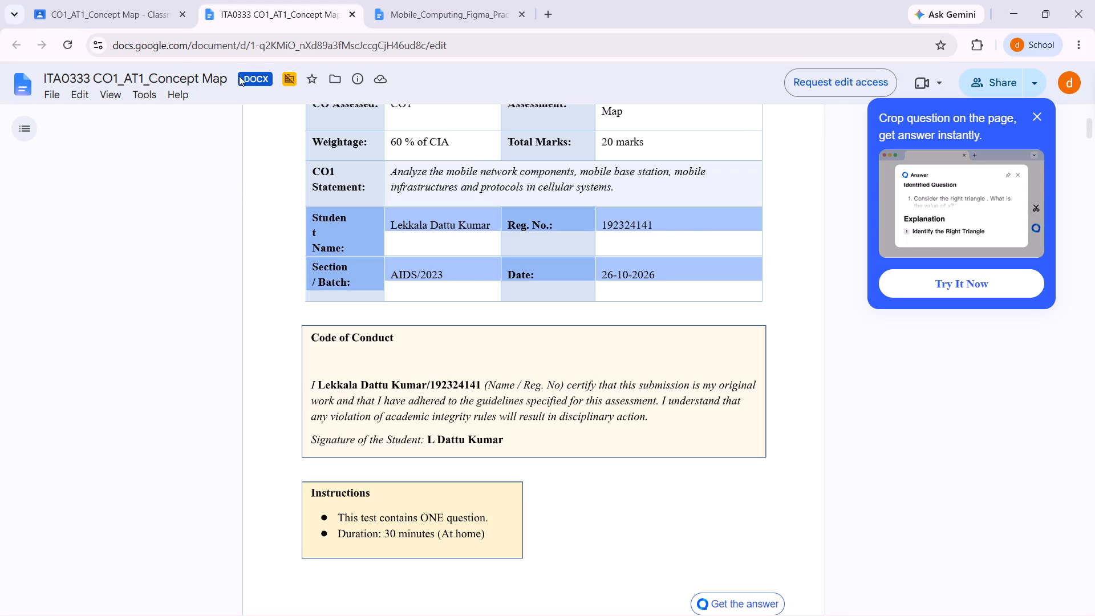
{"action": "left_click", "coordinate": [171, 14]}
{"action": "left_click", "coordinate": [112, 274]}
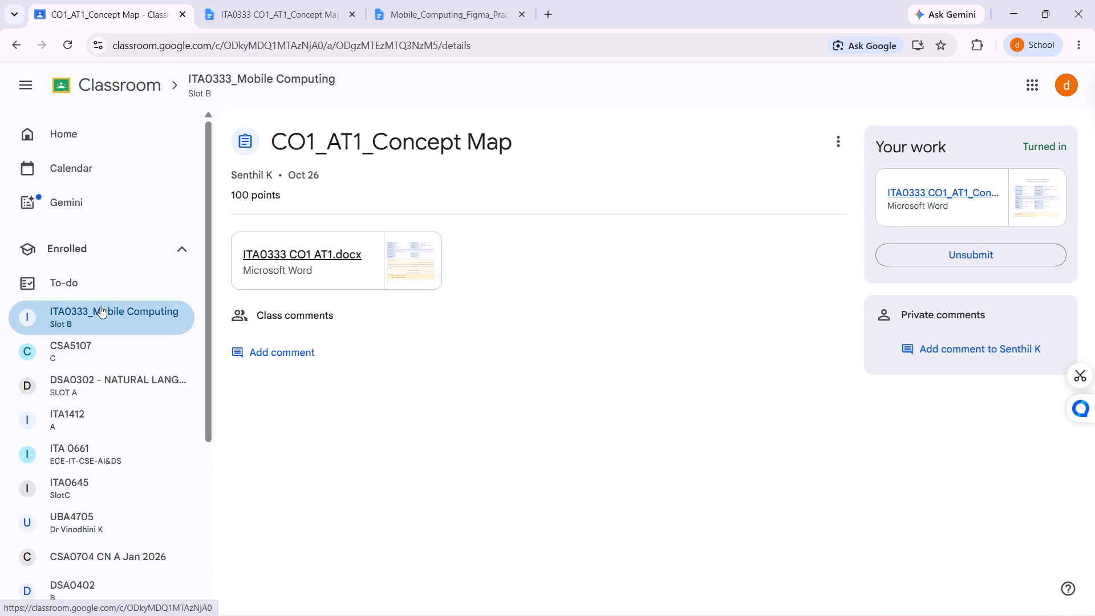
{"action": "left_click", "coordinate": [100, 306]}
{"action": "scroll", "coordinate": [506, 304], "scroll_direction": "up", "scroll_amount": 4}
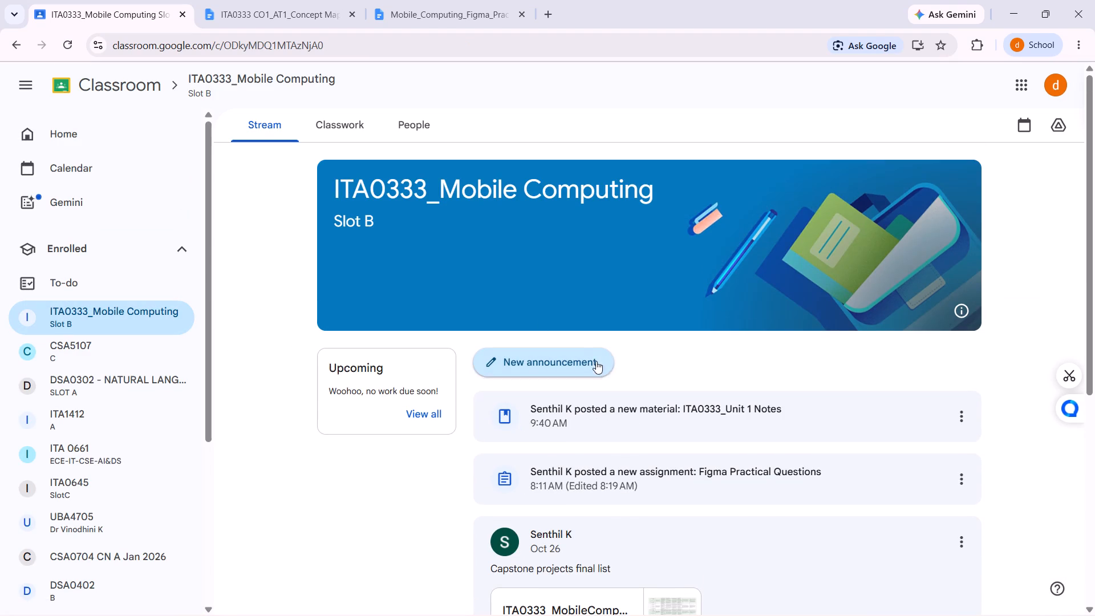
{"action": "left_click", "coordinate": [611, 414]}
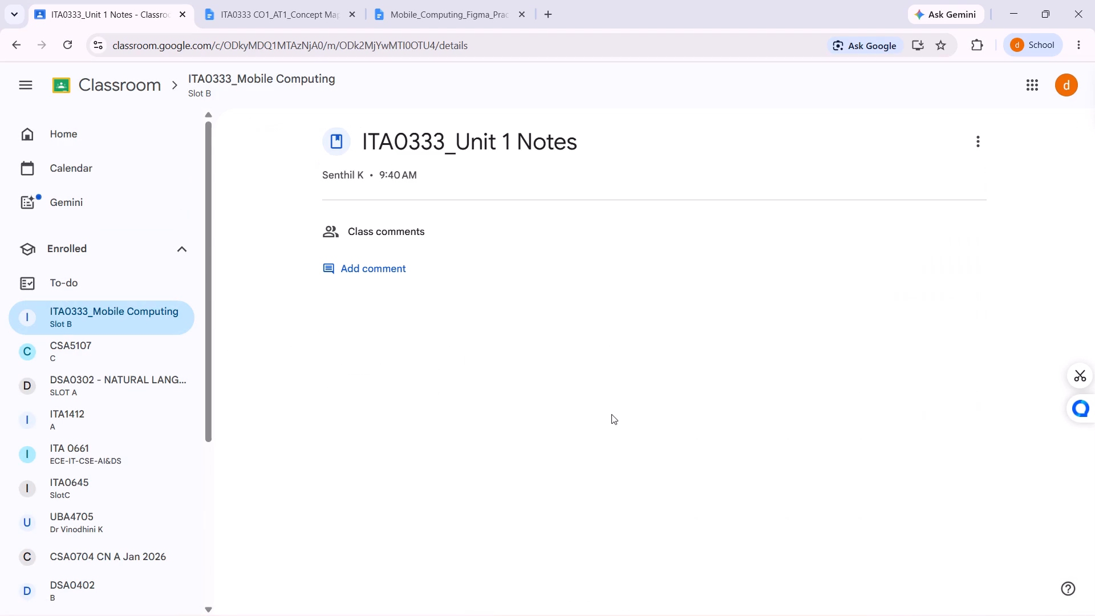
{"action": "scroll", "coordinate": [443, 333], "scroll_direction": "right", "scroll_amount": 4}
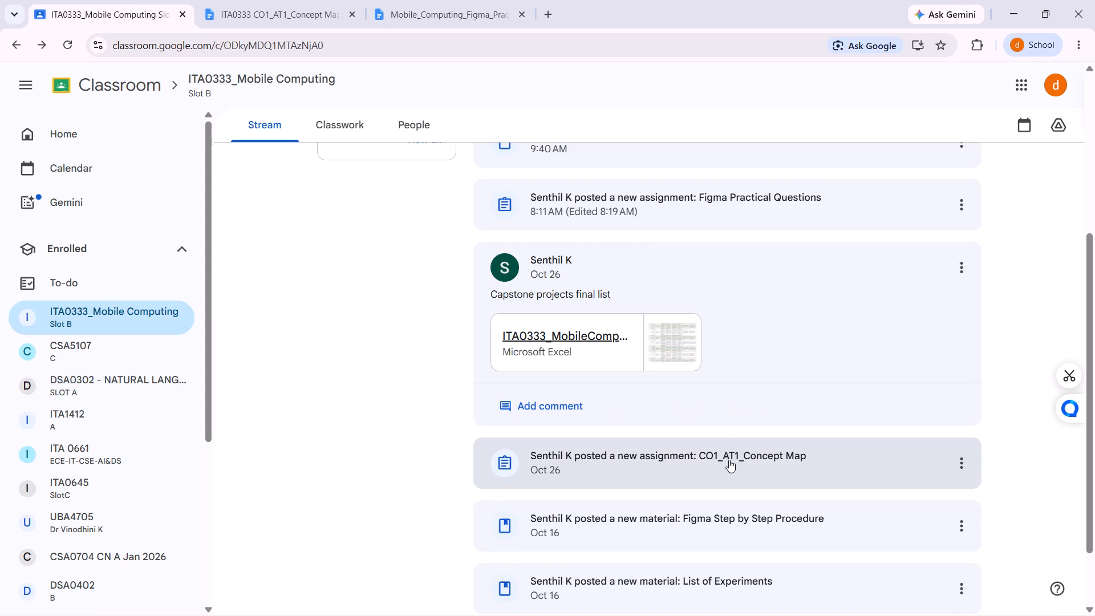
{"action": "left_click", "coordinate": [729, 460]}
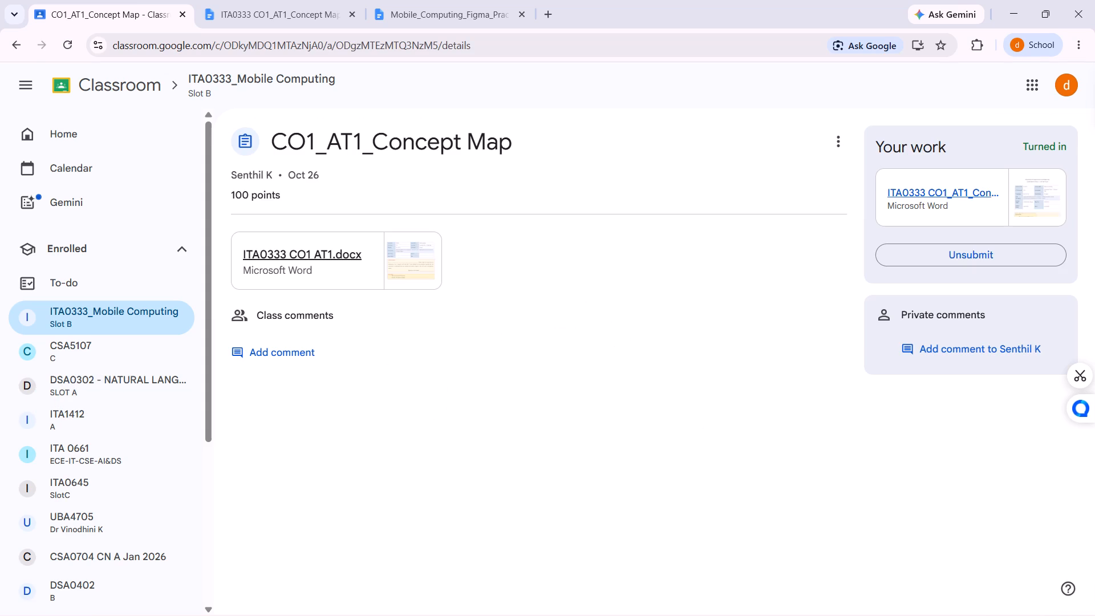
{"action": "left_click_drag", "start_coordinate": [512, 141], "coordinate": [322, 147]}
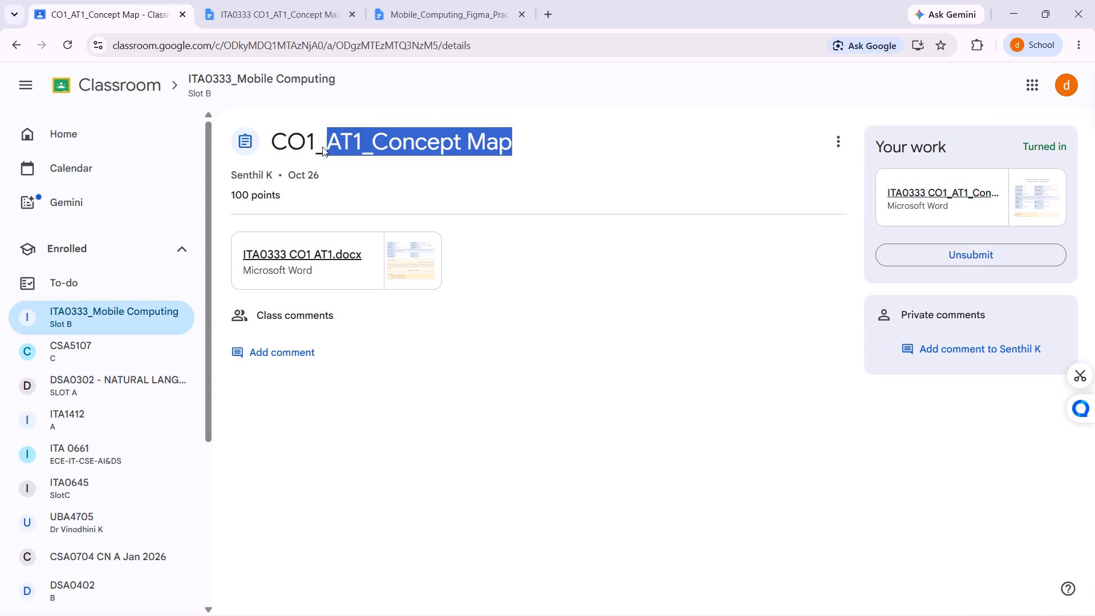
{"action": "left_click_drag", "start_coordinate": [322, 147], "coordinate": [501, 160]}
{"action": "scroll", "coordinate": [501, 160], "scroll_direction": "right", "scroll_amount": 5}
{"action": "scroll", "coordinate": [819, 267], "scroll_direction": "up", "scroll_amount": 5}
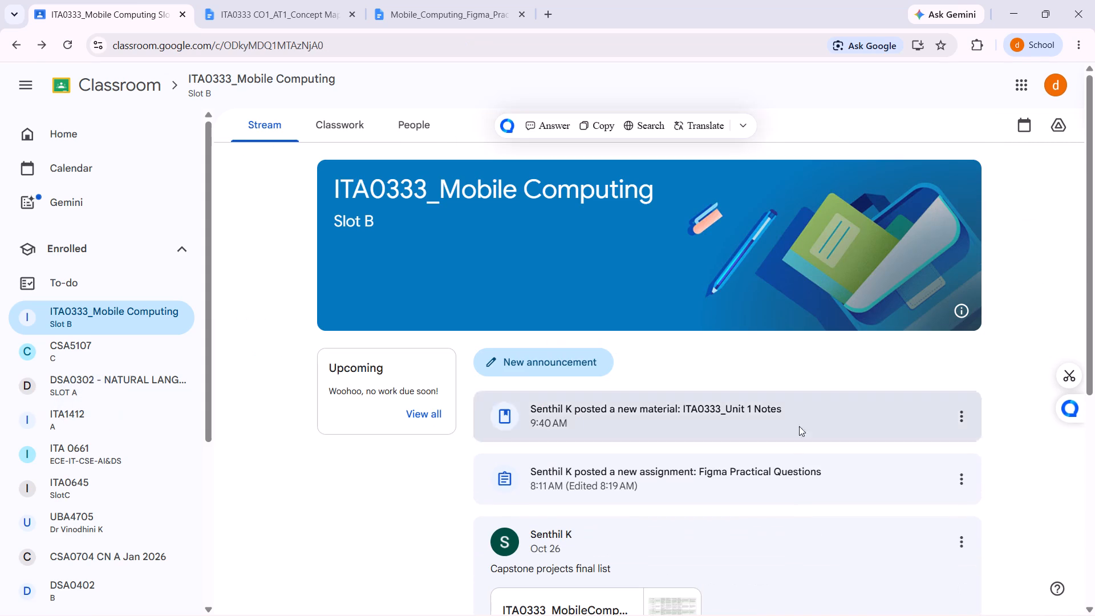
Open the Figma Practical Questions assignment from the class stream and copy "Figma Practical Question" from its title.
{"action": "left_click", "coordinate": [777, 476]}
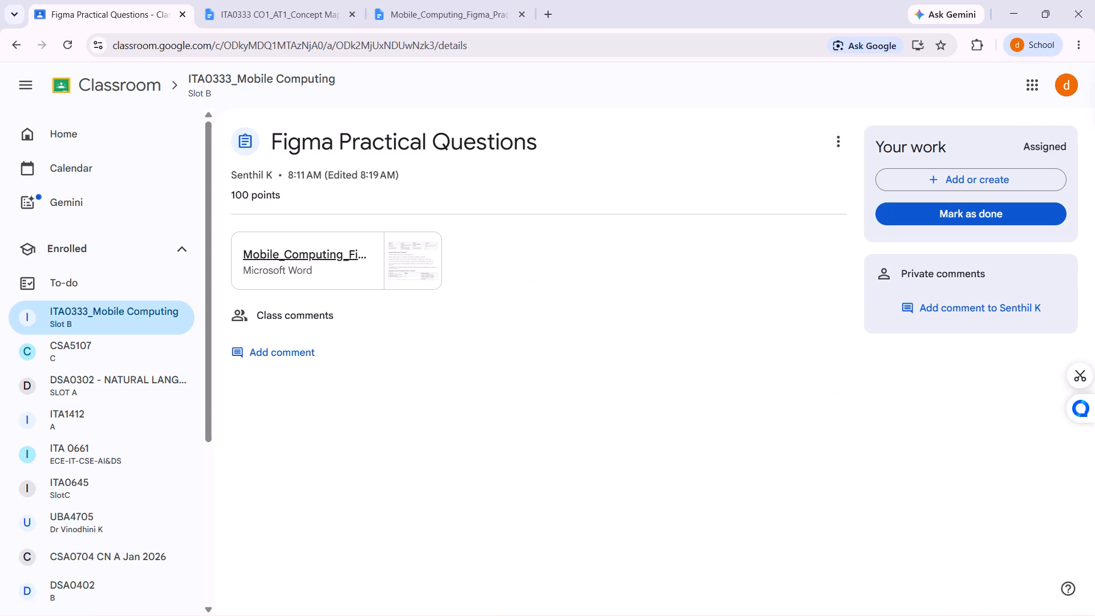
{"action": "left_click_drag", "start_coordinate": [526, 139], "coordinate": [265, 119]}
{"action": "key", "text": "ctrl+c"}
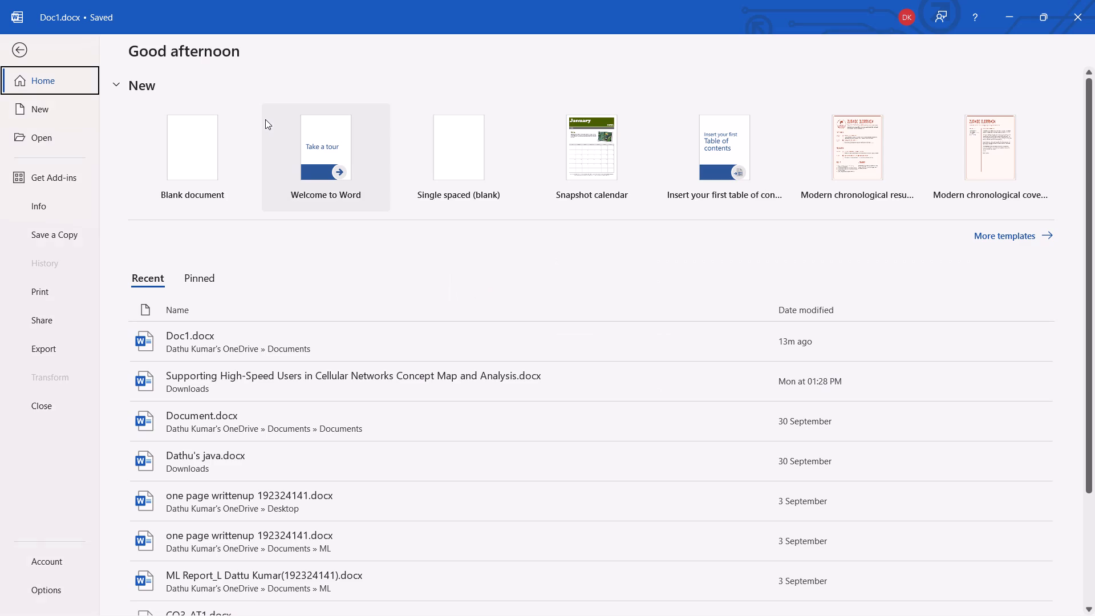
Switch to Word and save a copy of Doc1 as PDF "Figma Practical Question.pdf" in the Desktop's Mobile Computing folder, replacing the existing file.
{"action": "left_click", "coordinate": [74, 241]}
{"action": "left_click", "coordinate": [198, 311]}
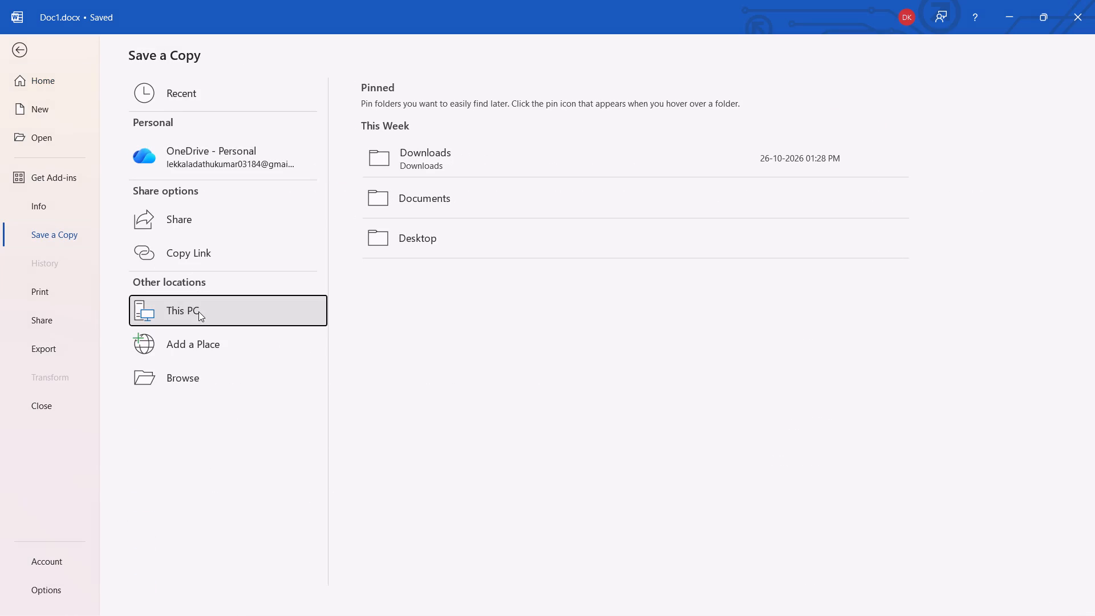
{"action": "left_click", "coordinate": [397, 225]}
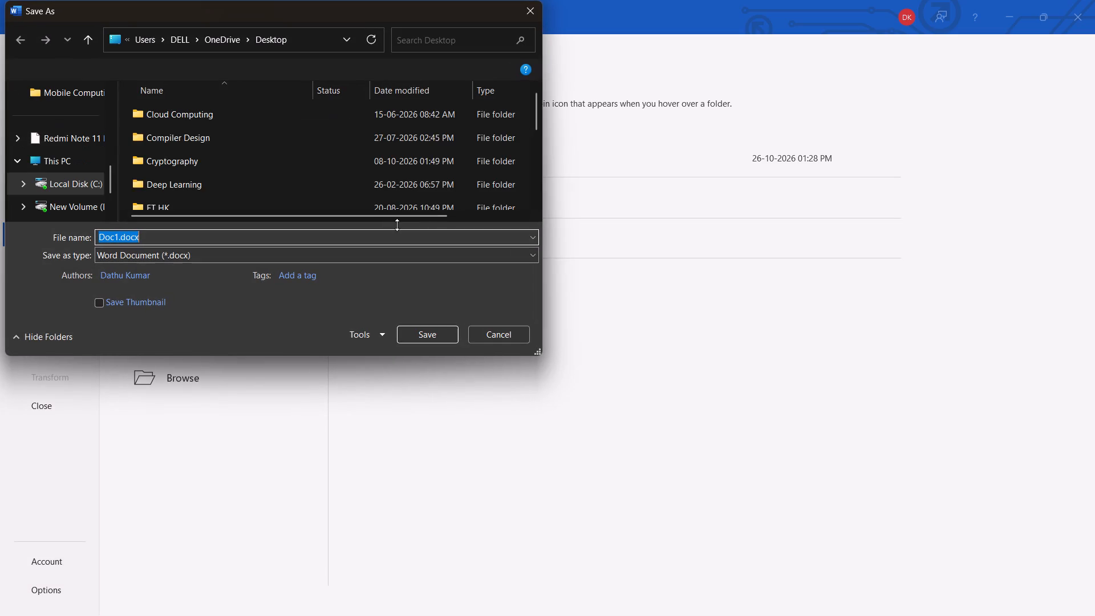
{"action": "scroll", "coordinate": [168, 161], "scroll_direction": "down", "scroll_amount": 1}
{"action": "double_click", "coordinate": [168, 161]}
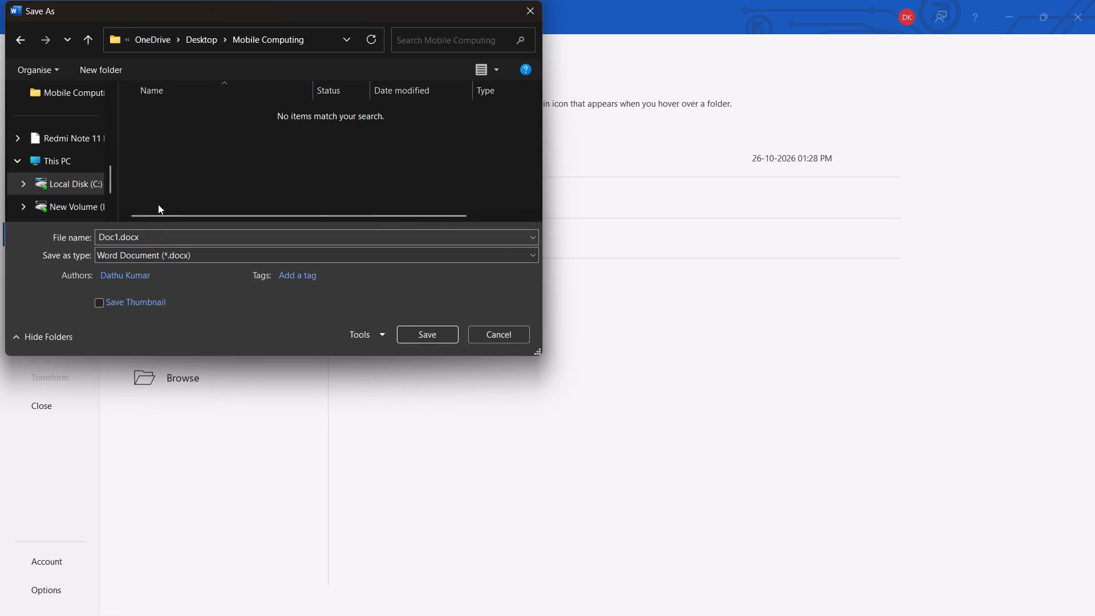
{"action": "left_click", "coordinate": [124, 237]}
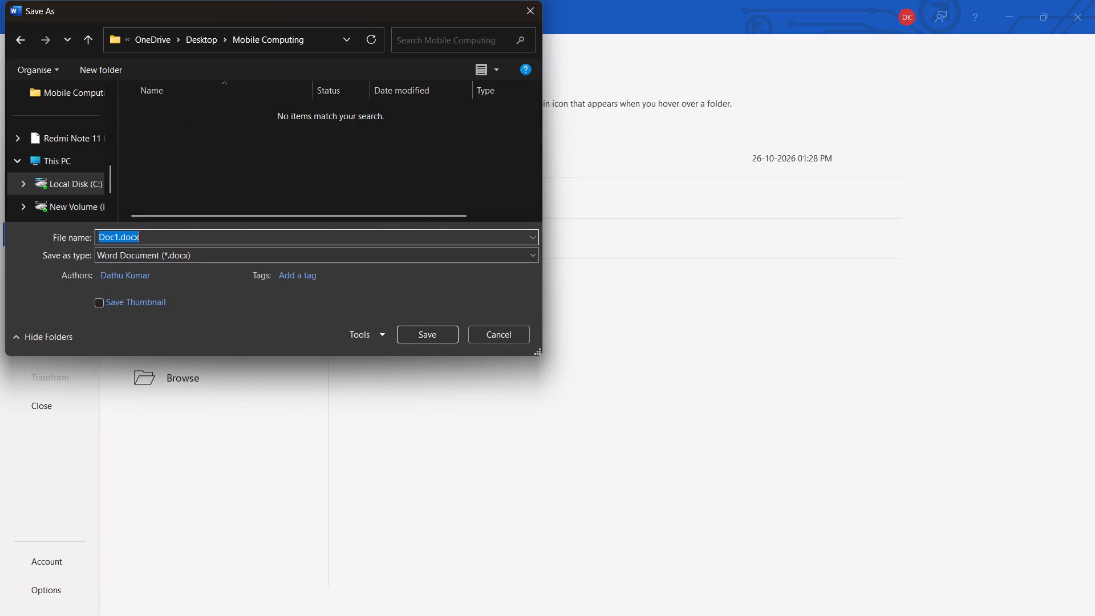
{"action": "key", "text": "ctrl+v"}
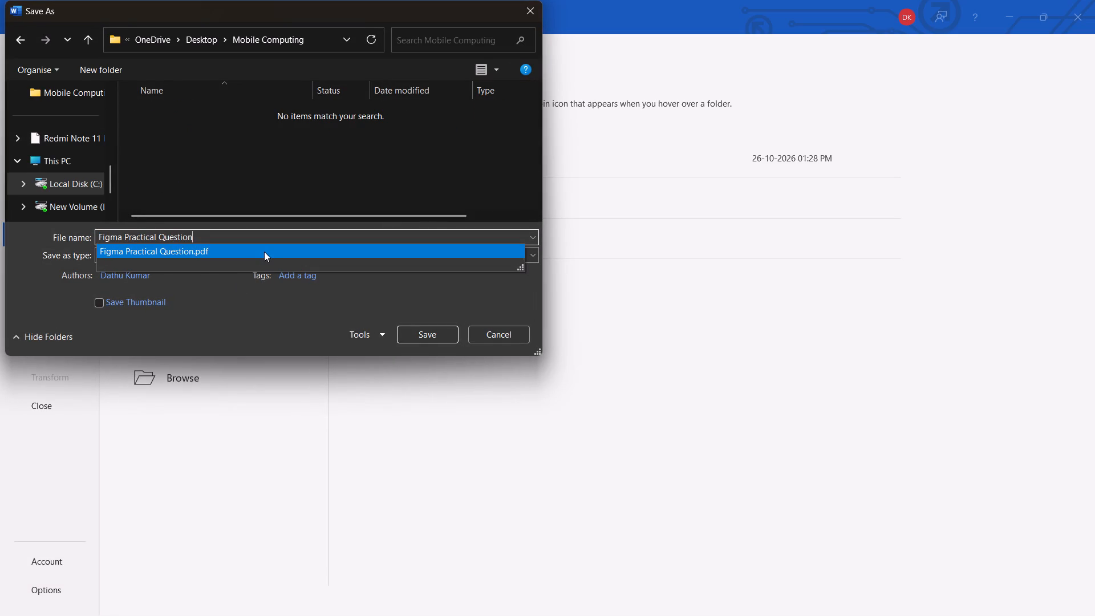
{"action": "left_click", "coordinate": [264, 252]}
{"action": "left_click", "coordinate": [264, 252]}
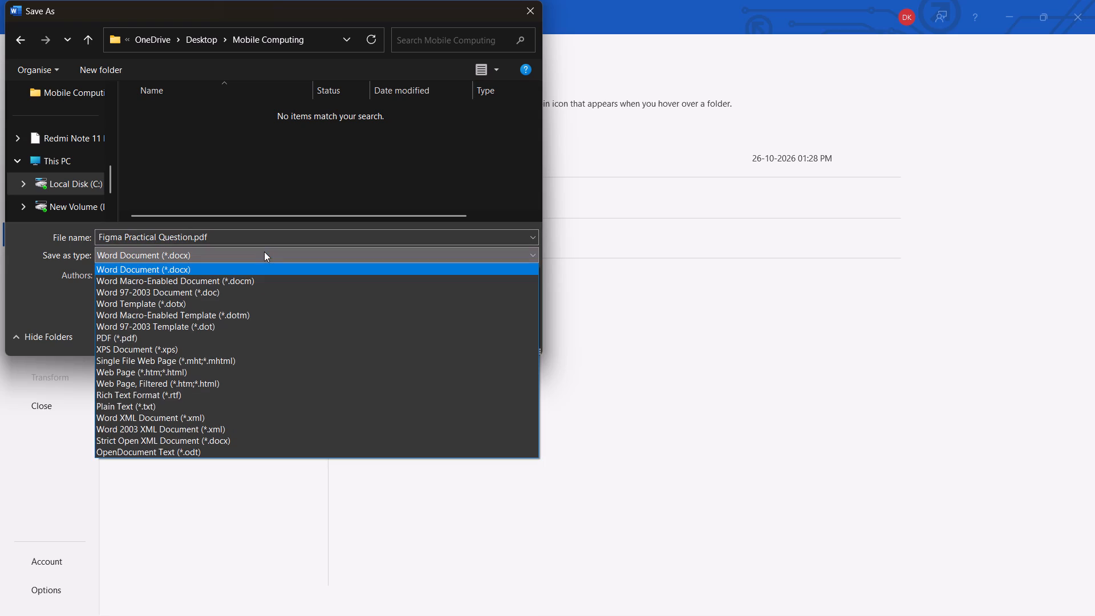
{"action": "left_click", "coordinate": [189, 340]}
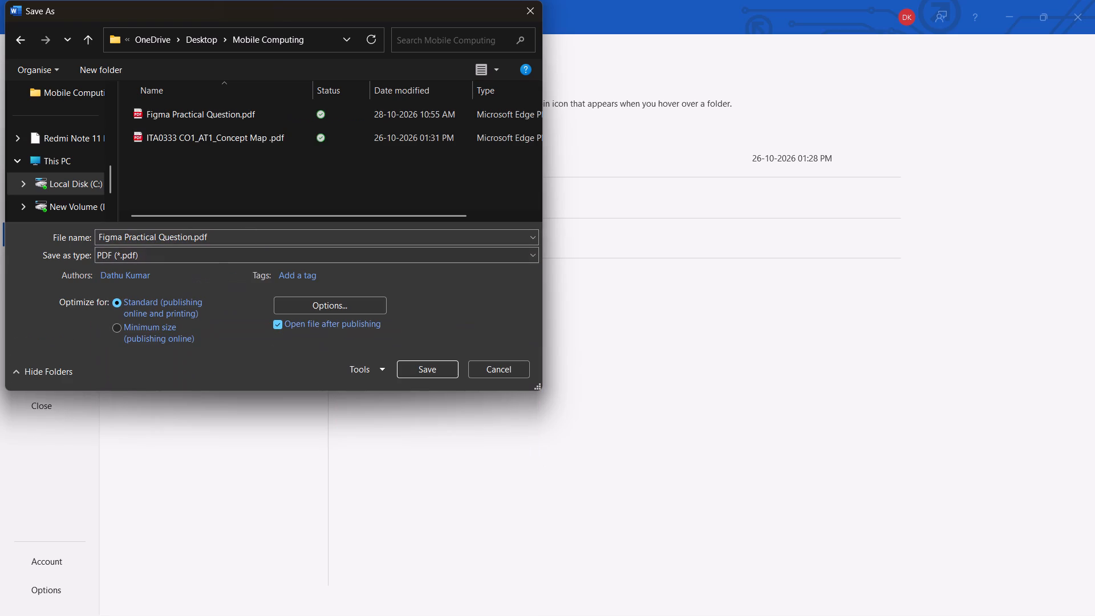
{"action": "left_click", "coordinate": [415, 364]}
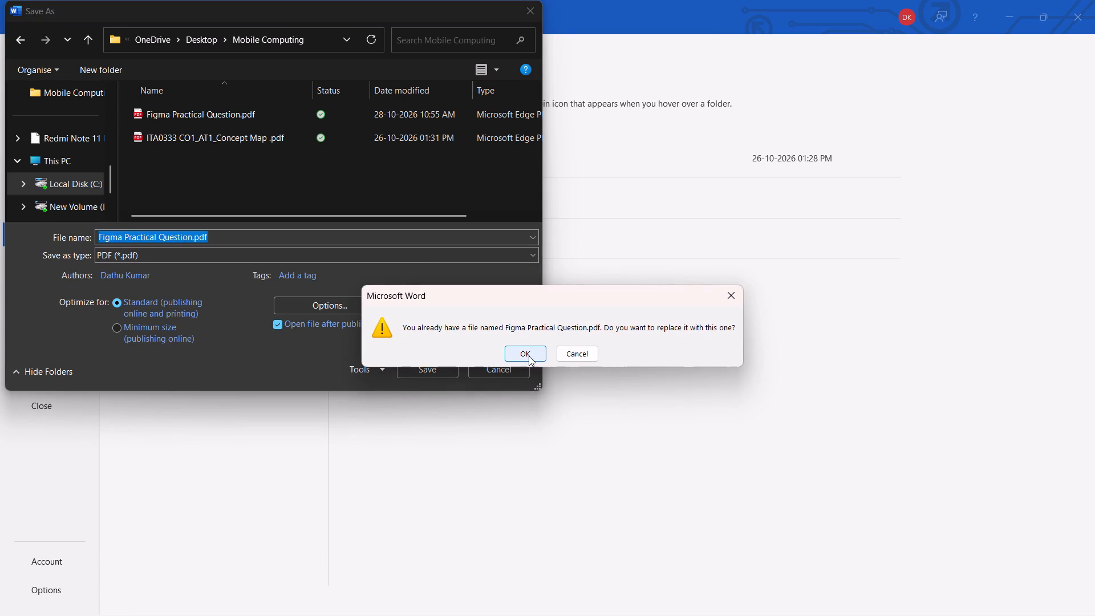
{"action": "left_click", "coordinate": [528, 356]}
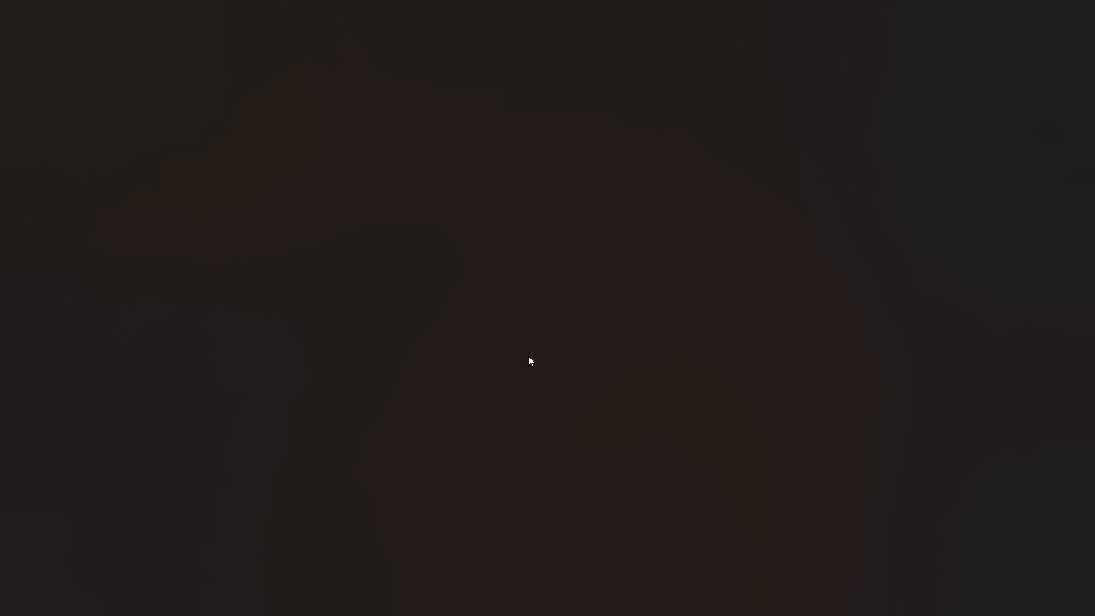
Review the exported PDF from the header and details tables through the rubric, Q17 and prototype screenshots to the last page.
{"action": "scroll", "coordinate": [528, 356], "scroll_direction": "down", "scroll_amount": 3}
{"action": "scroll", "coordinate": [528, 356], "scroll_direction": "up", "scroll_amount": 3}
{"action": "scroll", "coordinate": [528, 356], "scroll_direction": "down", "scroll_amount": 2}
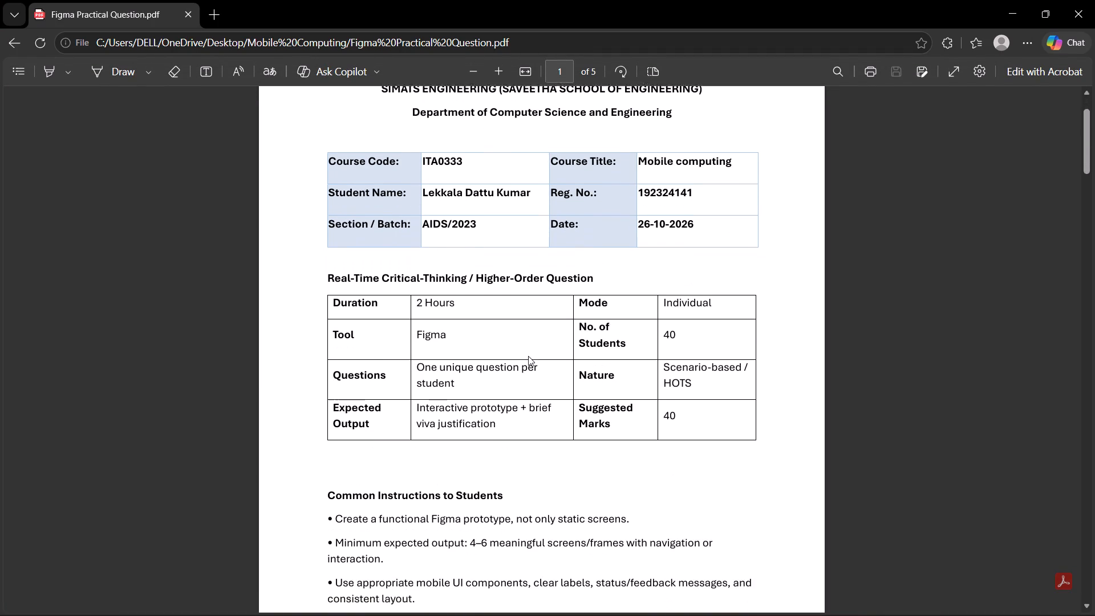
{"action": "scroll", "coordinate": [528, 356], "scroll_direction": "down", "scroll_amount": 2}
{"action": "scroll", "coordinate": [528, 356], "scroll_direction": "up", "scroll_amount": 1}
{"action": "scroll", "coordinate": [528, 356], "scroll_direction": "down", "scroll_amount": 1}
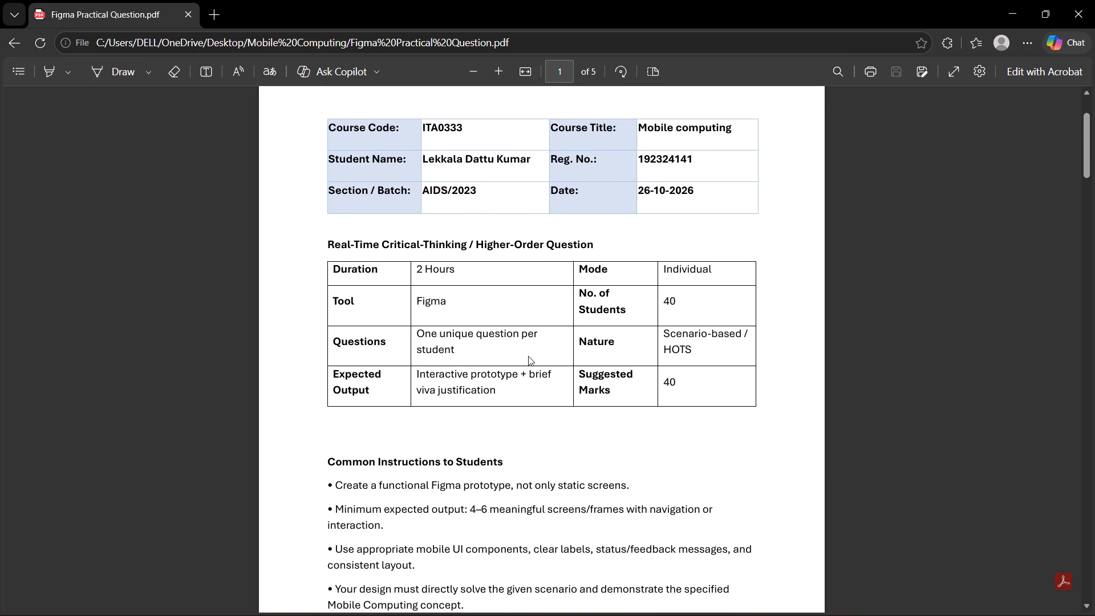
{"action": "scroll", "coordinate": [528, 356], "scroll_direction": "down", "scroll_amount": 5}
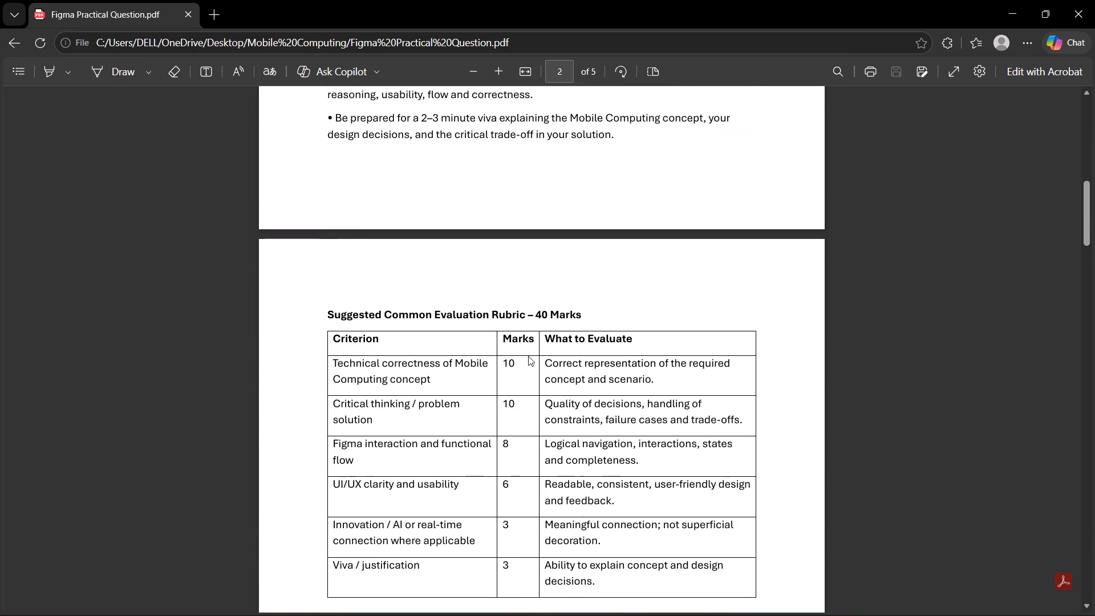
{"action": "scroll", "coordinate": [528, 356], "scroll_direction": "down", "scroll_amount": 5}
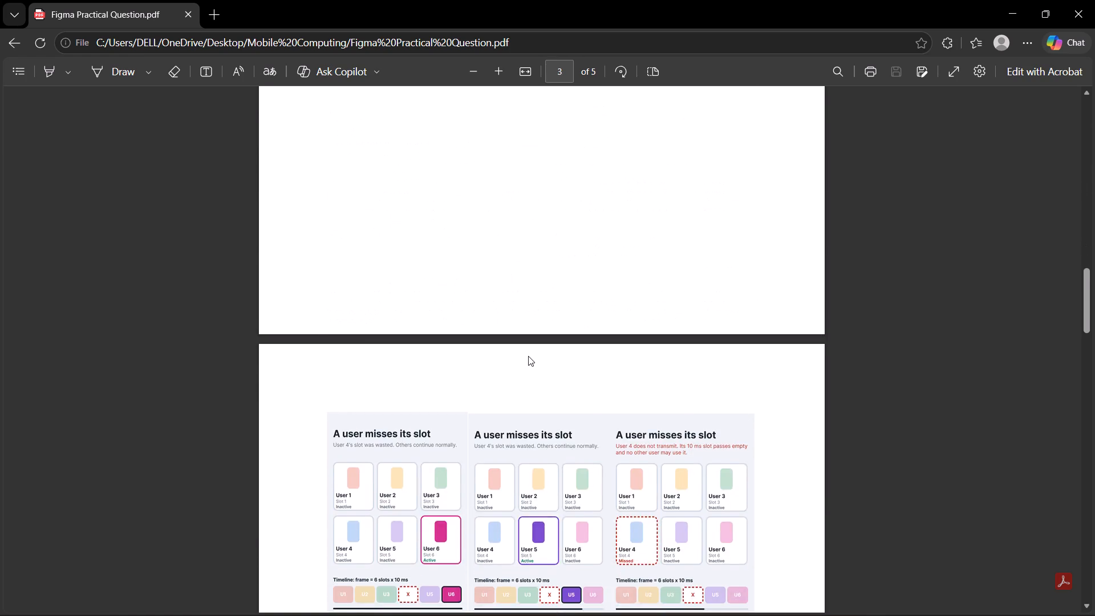
{"action": "scroll", "coordinate": [528, 356], "scroll_direction": "down", "scroll_amount": 2}
{"action": "scroll", "coordinate": [528, 356], "scroll_direction": "up", "scroll_amount": 6}
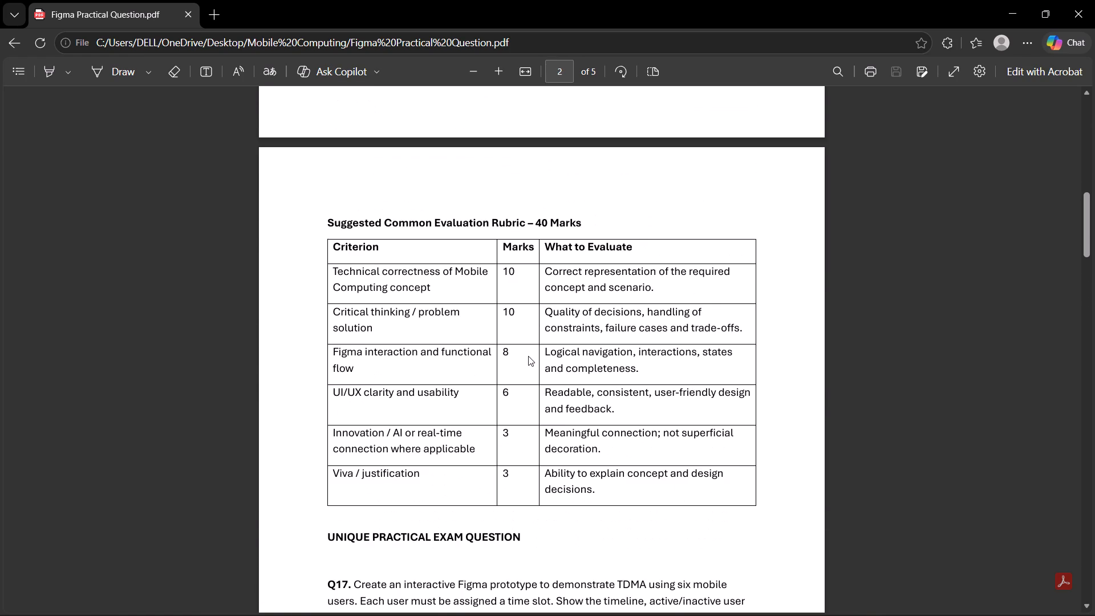
{"action": "scroll", "coordinate": [528, 356], "scroll_direction": "up", "scroll_amount": 1}
{"action": "scroll", "coordinate": [528, 356], "scroll_direction": "down", "scroll_amount": 2}
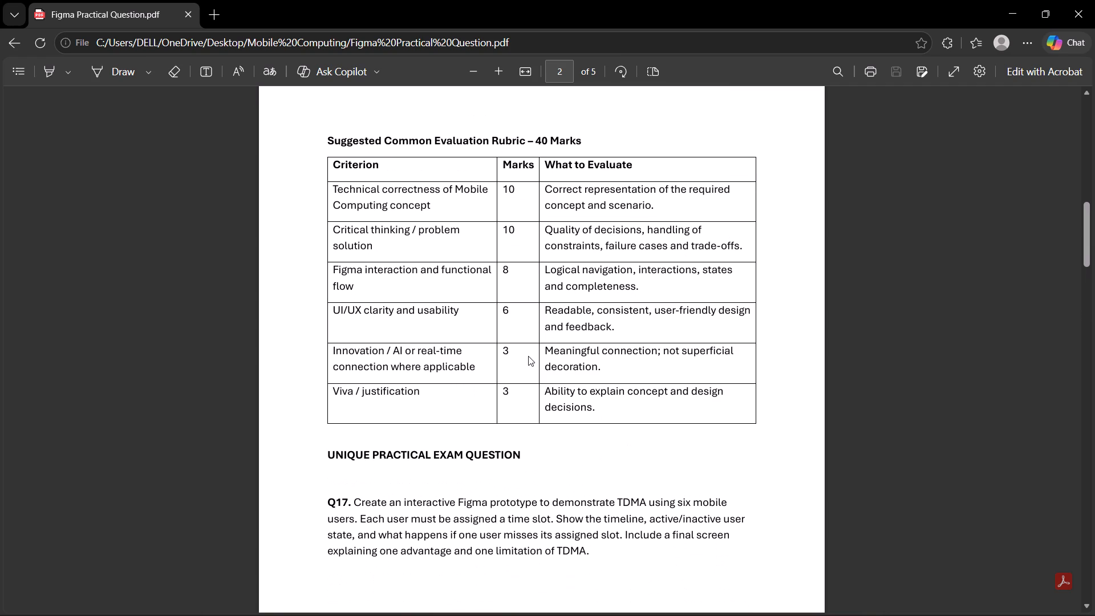
{"action": "scroll", "coordinate": [528, 356], "scroll_direction": "down", "scroll_amount": 1}
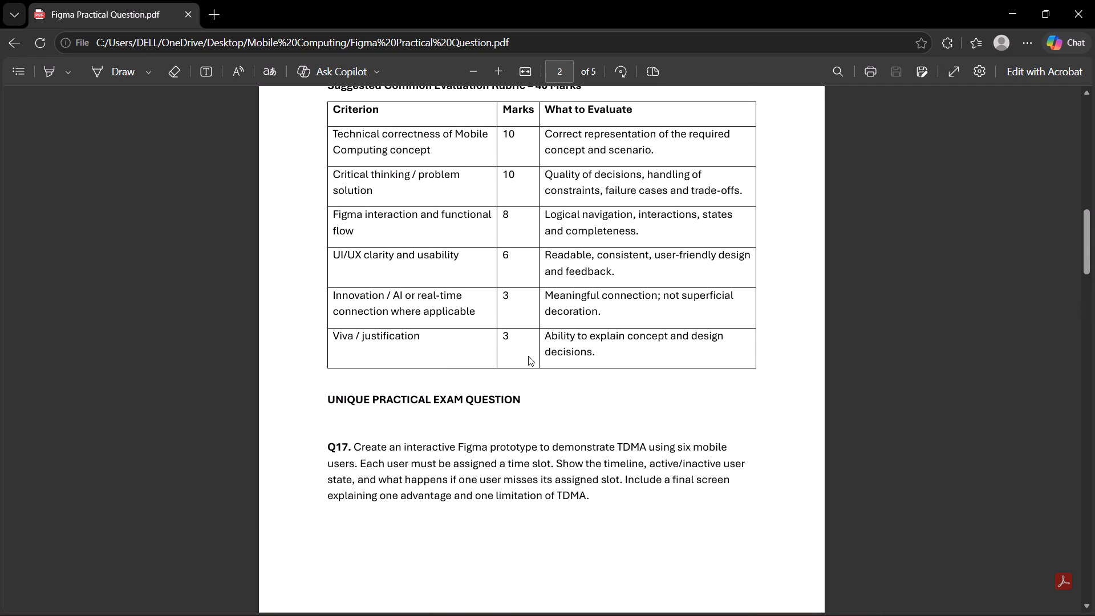
{"action": "scroll", "coordinate": [528, 356], "scroll_direction": "down", "scroll_amount": 1}
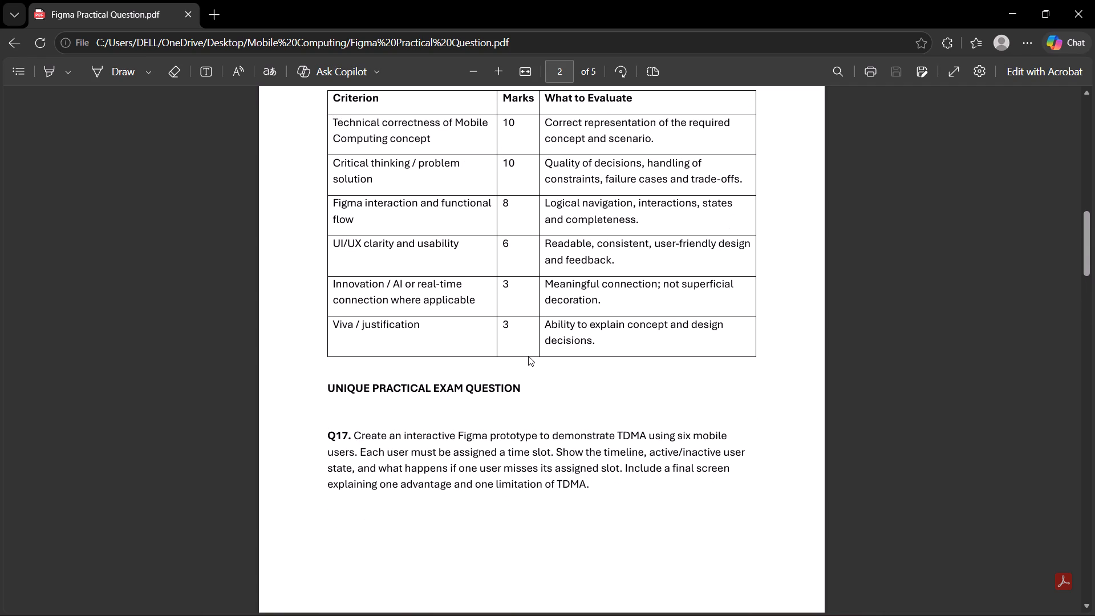
{"action": "scroll", "coordinate": [528, 356], "scroll_direction": "down", "scroll_amount": 2}
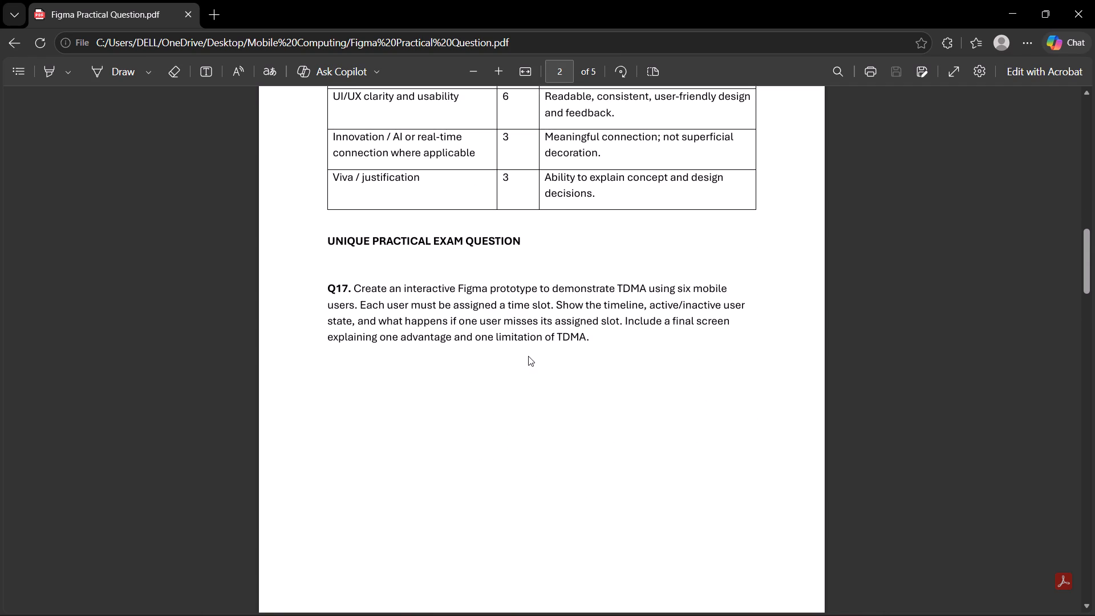
{"action": "scroll", "coordinate": [528, 356], "scroll_direction": "down", "scroll_amount": 13}
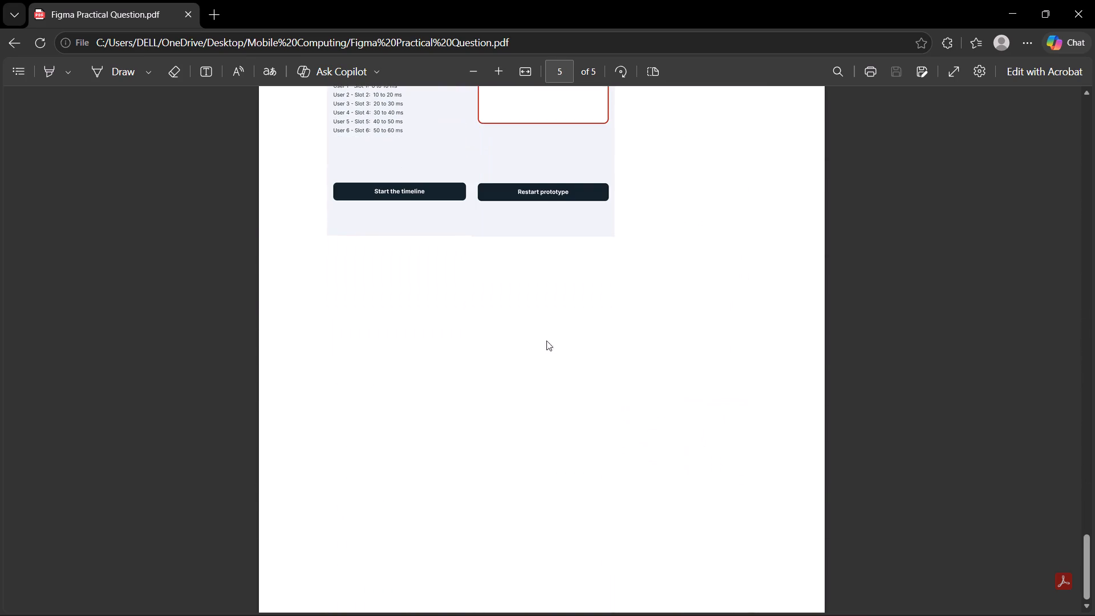
Close the PDF and the Word document and return to the Figma Practical Questions assignment in Google Chrome.
{"action": "left_click", "coordinate": [1094, 0]}
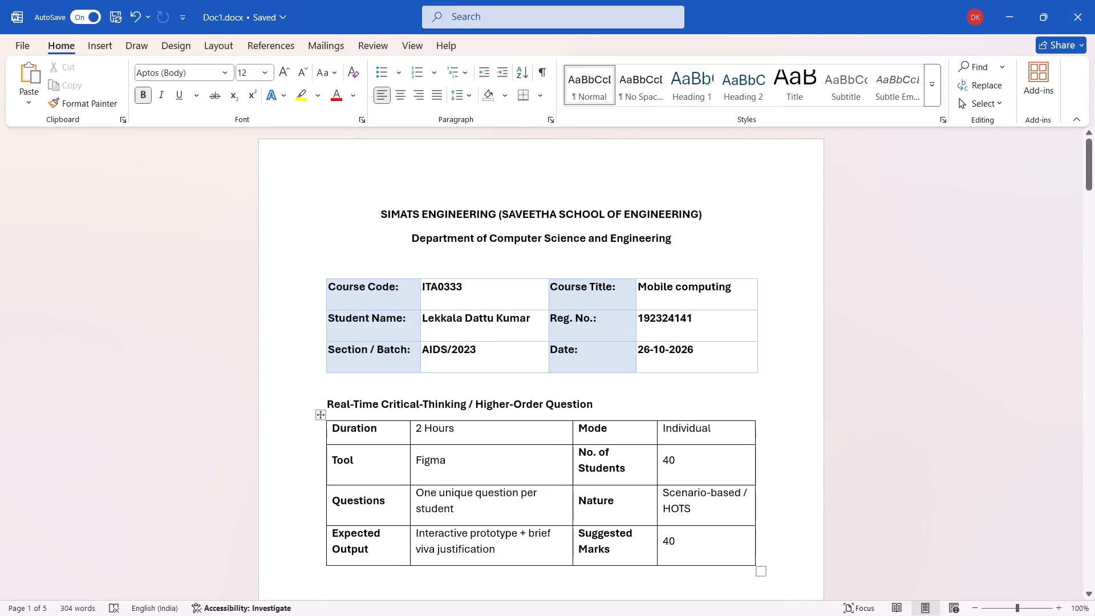
{"action": "left_click", "coordinate": [1094, 0]}
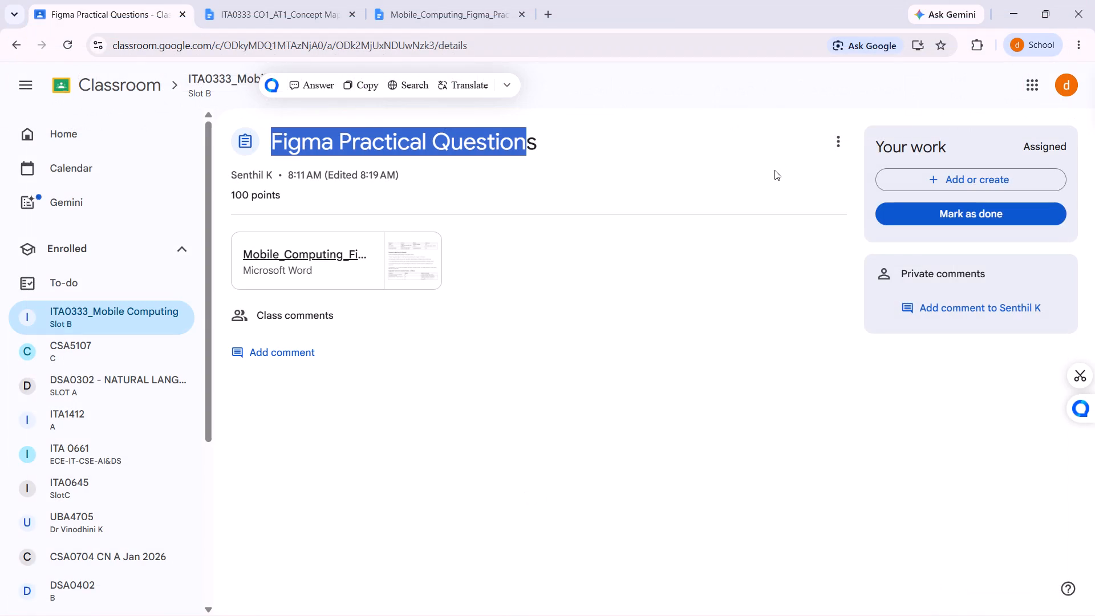
{"action": "left_click", "coordinate": [529, 212]}
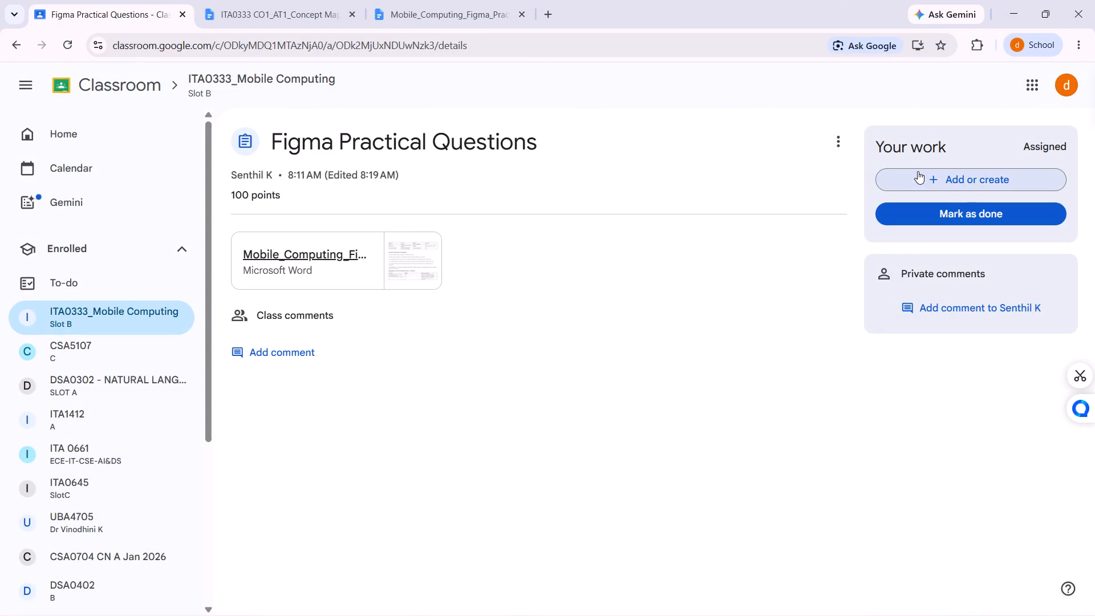
Upload "Figma Practical Question.pdf" from the Desktop's Mobile Computing folder as an attachment to the assignment's own work.
{"action": "left_click", "coordinate": [918, 171]}
{"action": "left_click", "coordinate": [932, 290]}
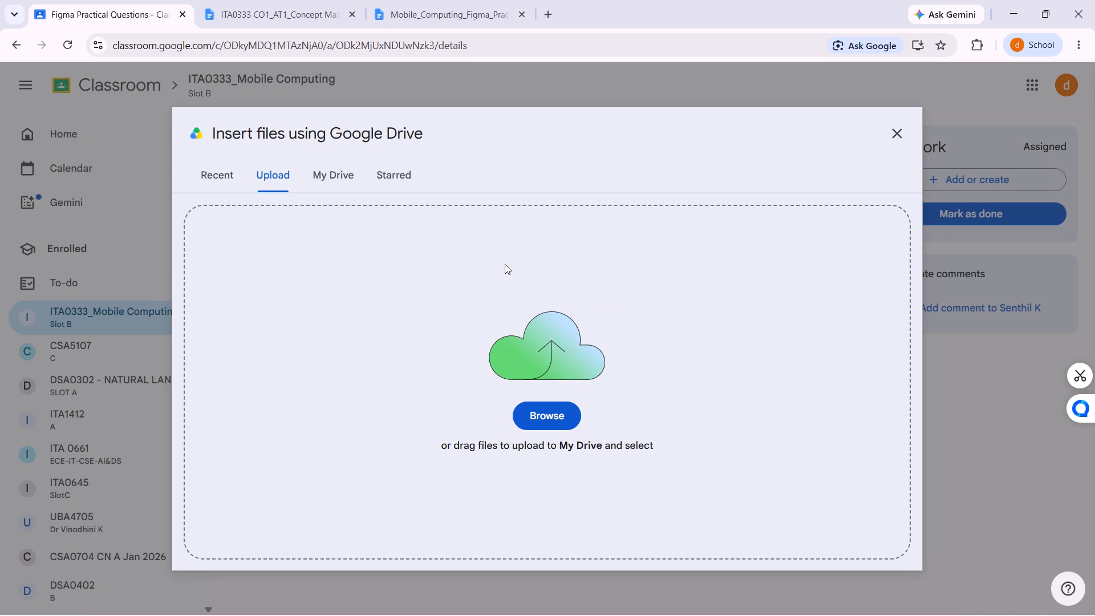
{"action": "left_click", "coordinate": [545, 426]}
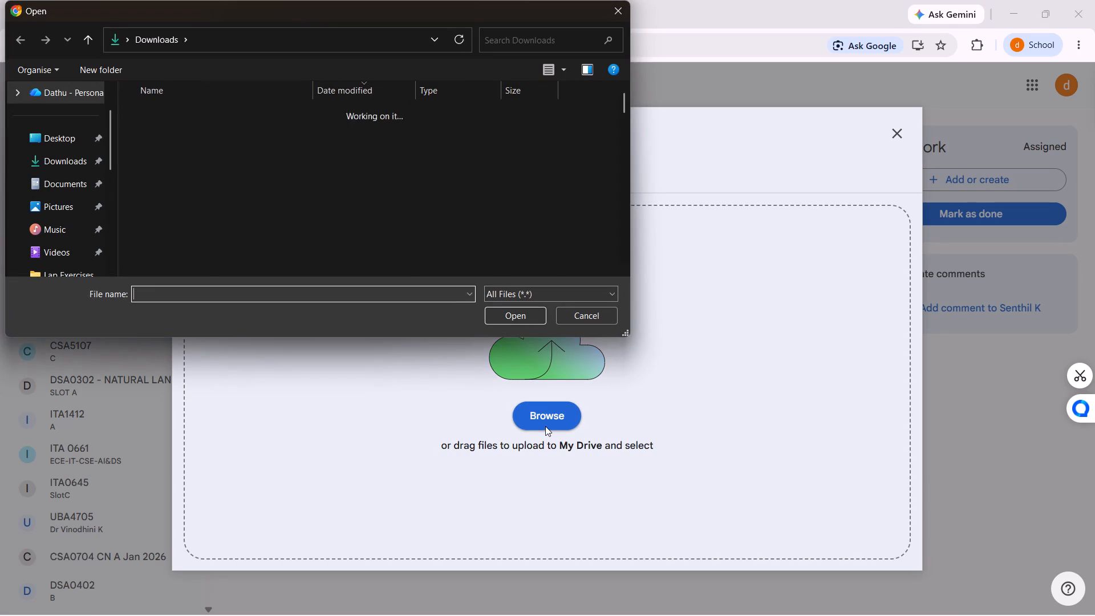
{"action": "left_click", "coordinate": [67, 137]}
{"action": "scroll", "coordinate": [170, 212], "scroll_direction": "down", "scroll_amount": 1}
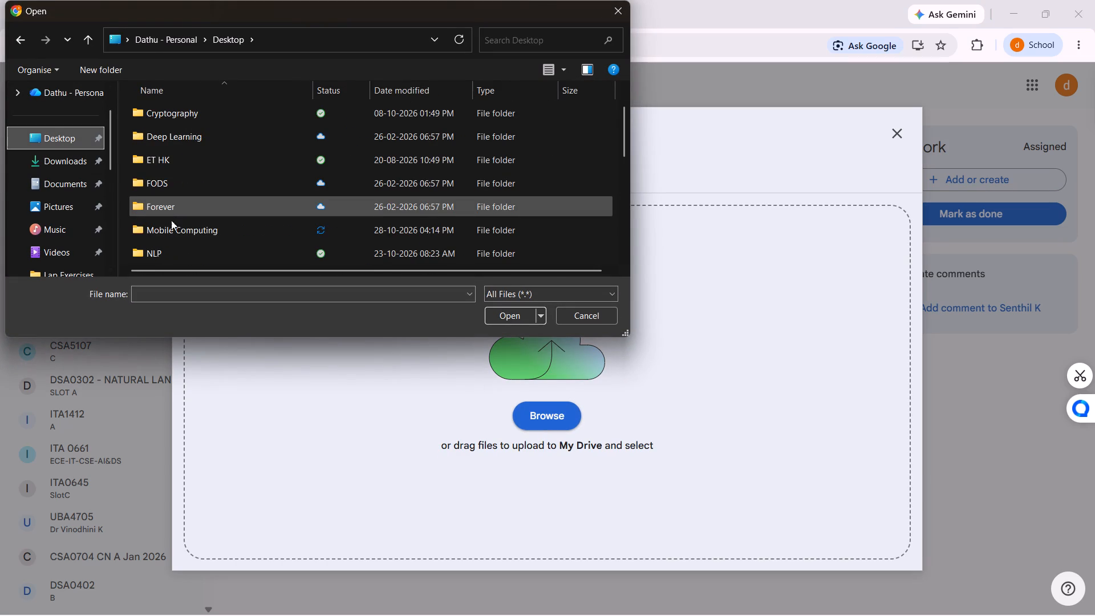
{"action": "double_click", "coordinate": [173, 228]}
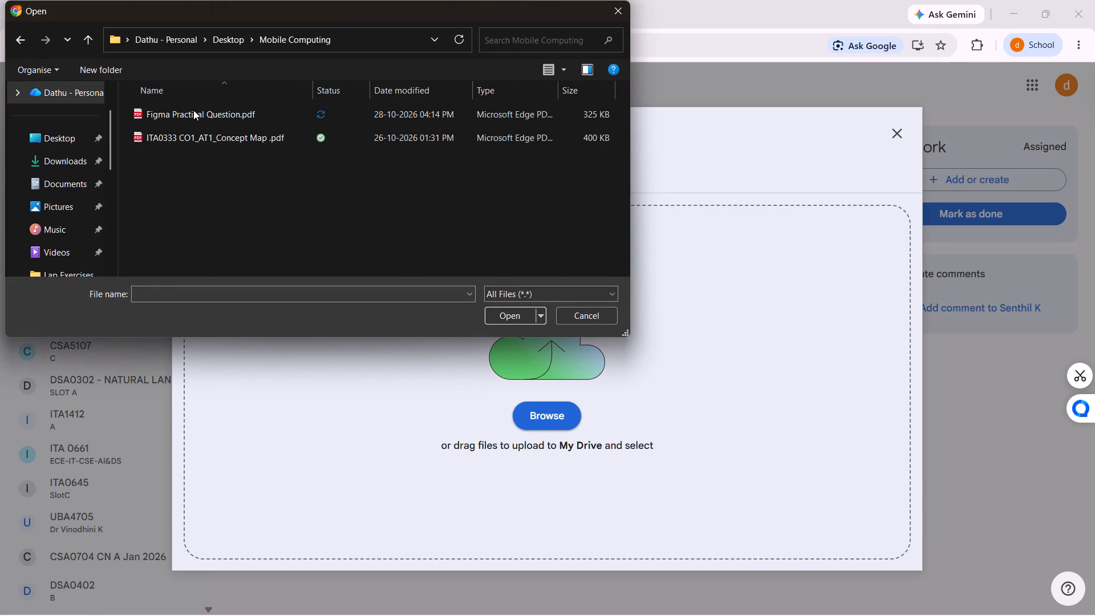
{"action": "left_click", "coordinate": [193, 110]}
{"action": "left_click", "coordinate": [516, 319]}
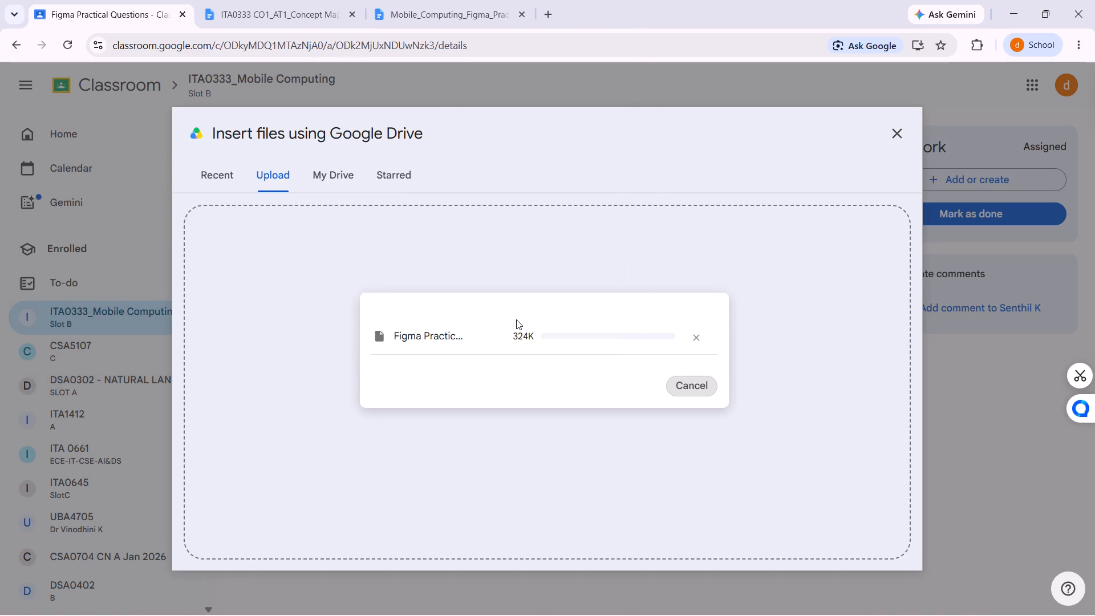